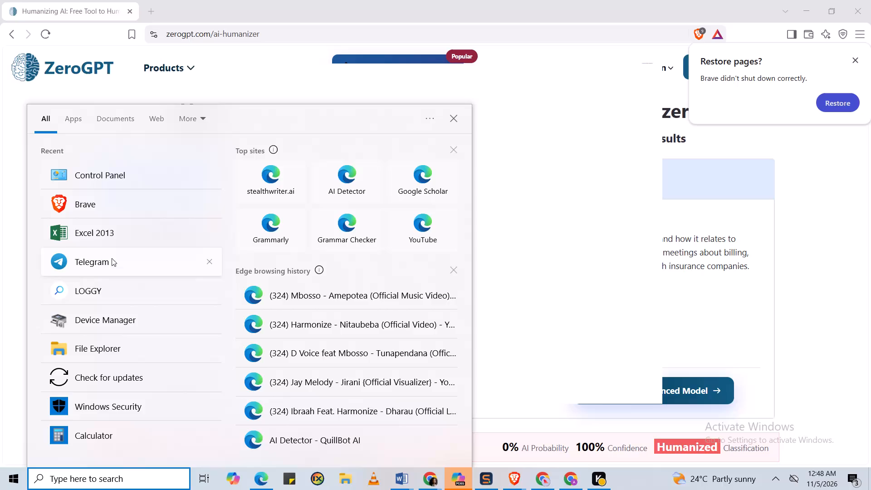
Launch Excel 2013, dismiss the activation wizard and open the recent Desktop workbook "Tutor Amelia now".
{"action": "left_click", "coordinate": [106, 234]}
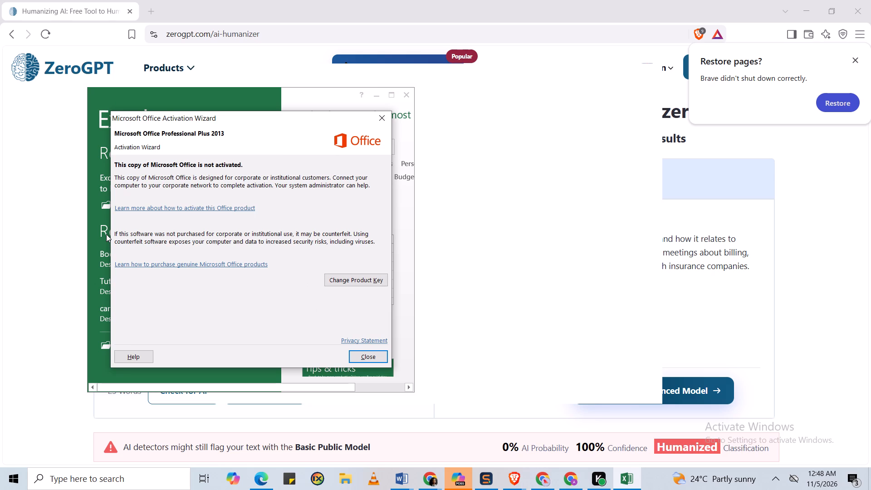
{"action": "left_click", "coordinate": [374, 360]}
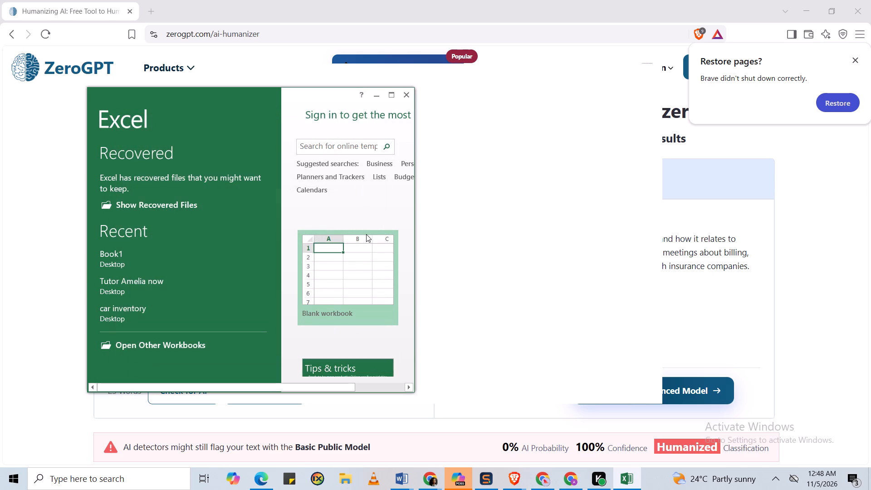
{"action": "double_click", "coordinate": [366, 234]}
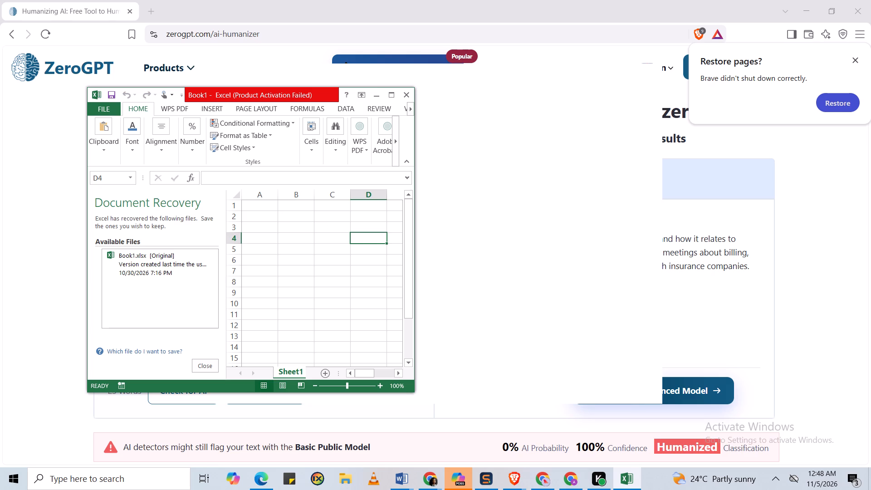
{"action": "left_click", "coordinate": [390, 94]}
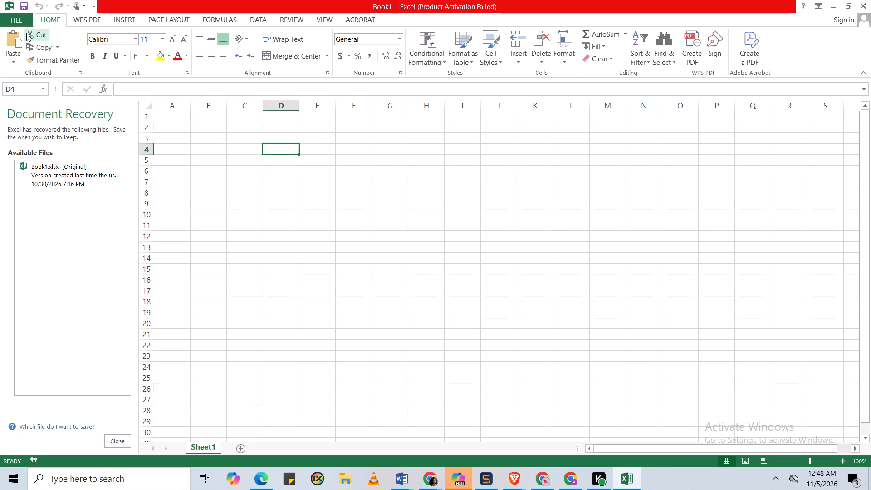
{"action": "left_click", "coordinate": [16, 24]}
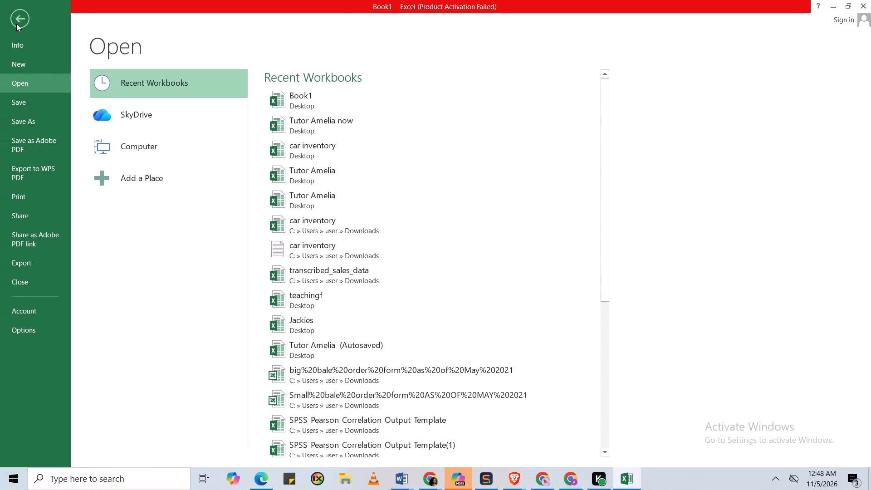
{"action": "left_click", "coordinate": [313, 124]}
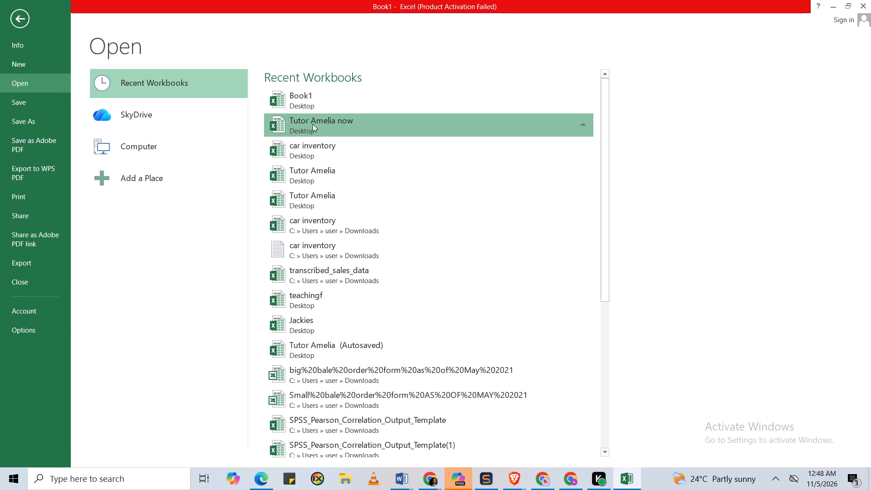
{"action": "left_click", "coordinate": [313, 124]}
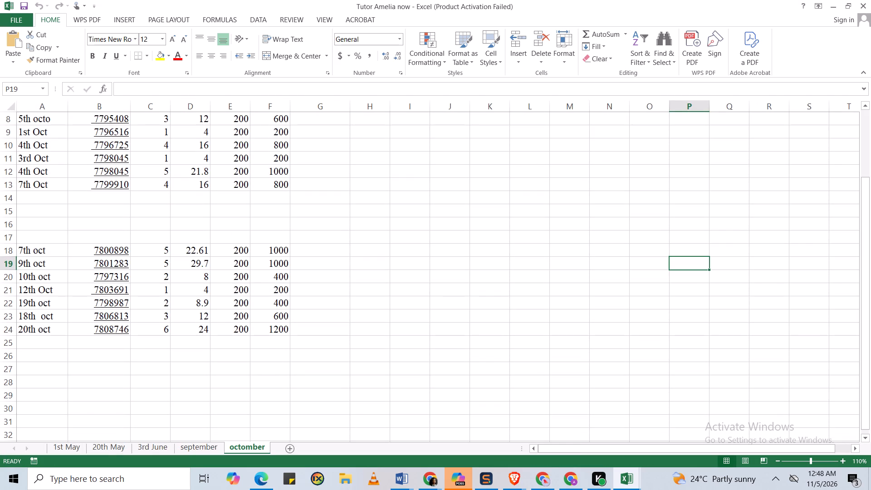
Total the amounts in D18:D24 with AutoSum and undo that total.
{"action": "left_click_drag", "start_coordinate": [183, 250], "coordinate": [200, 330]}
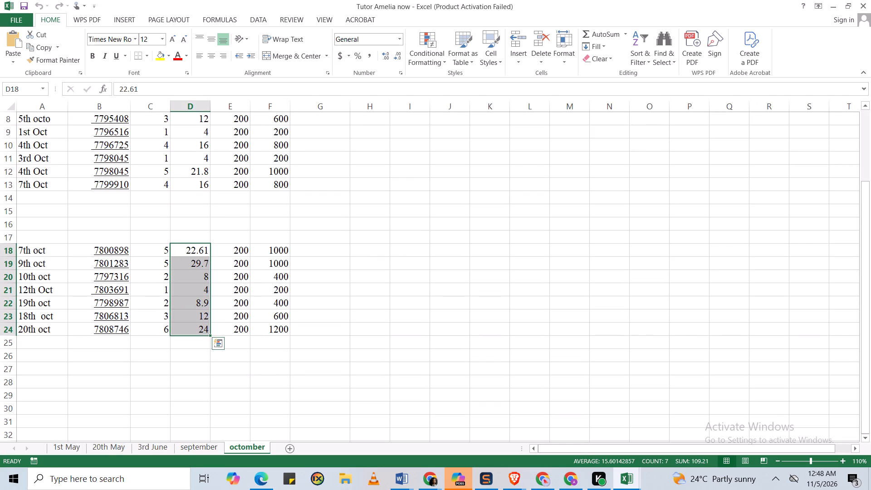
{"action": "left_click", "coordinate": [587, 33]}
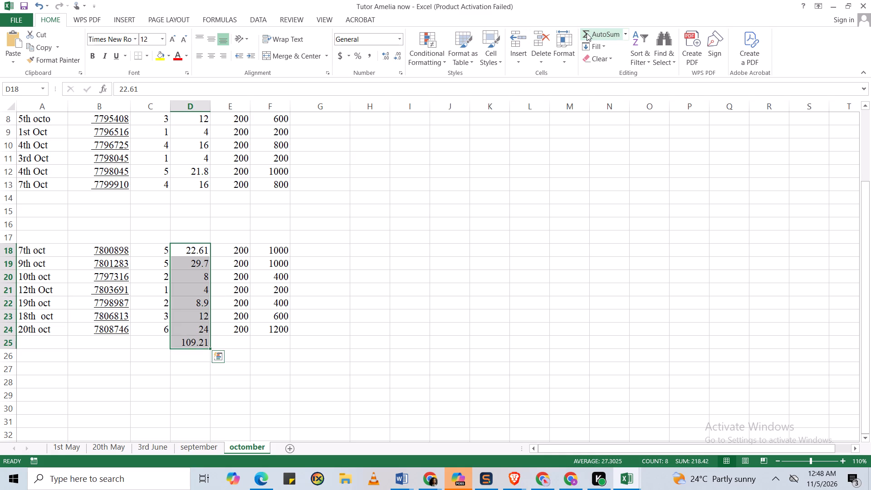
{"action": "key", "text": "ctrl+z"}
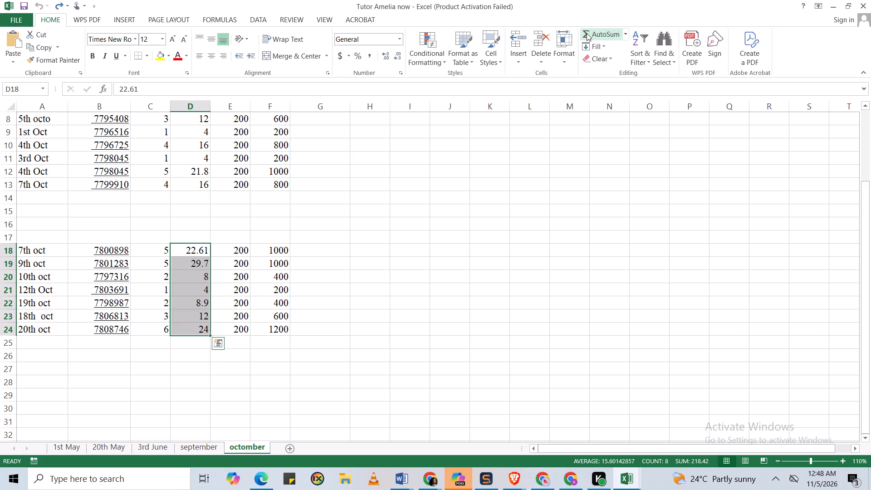
{"action": "left_click", "coordinate": [431, 483]}
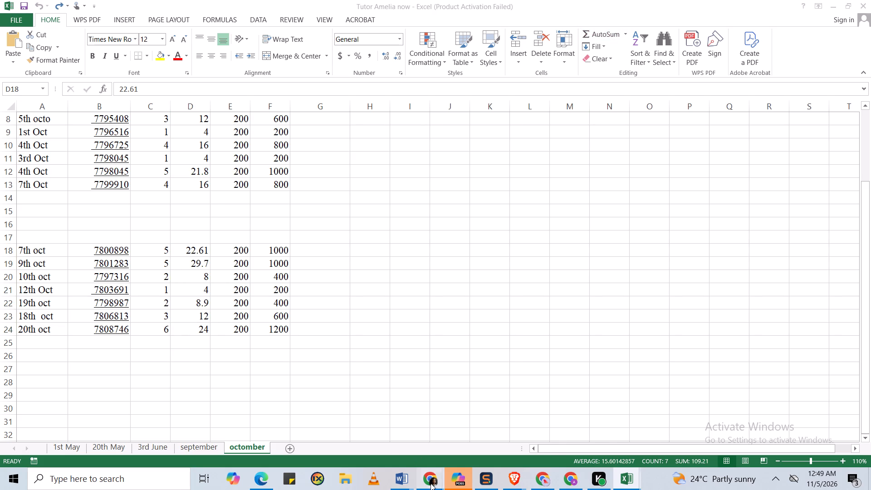
{"action": "left_click", "coordinate": [492, 431]}
{"action": "left_click", "coordinate": [521, 65]}
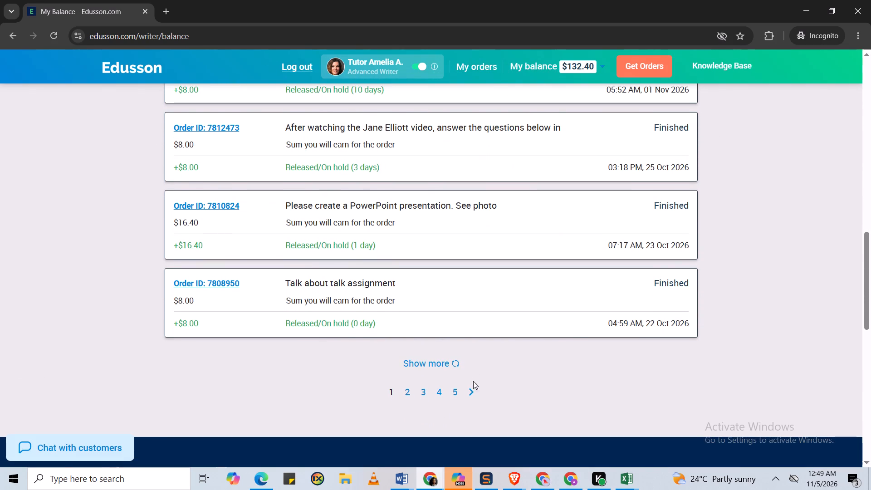
{"action": "left_click", "coordinate": [474, 390]}
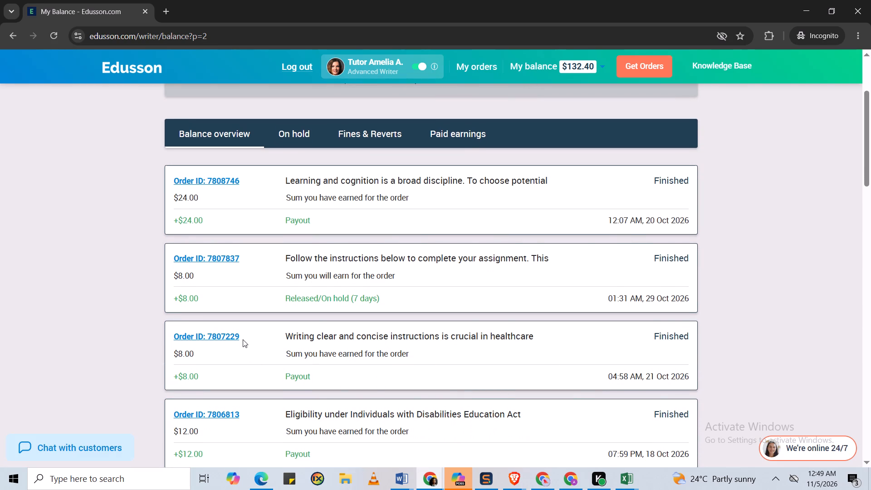
{"action": "left_click_drag", "start_coordinate": [243, 334], "coordinate": [211, 337]}
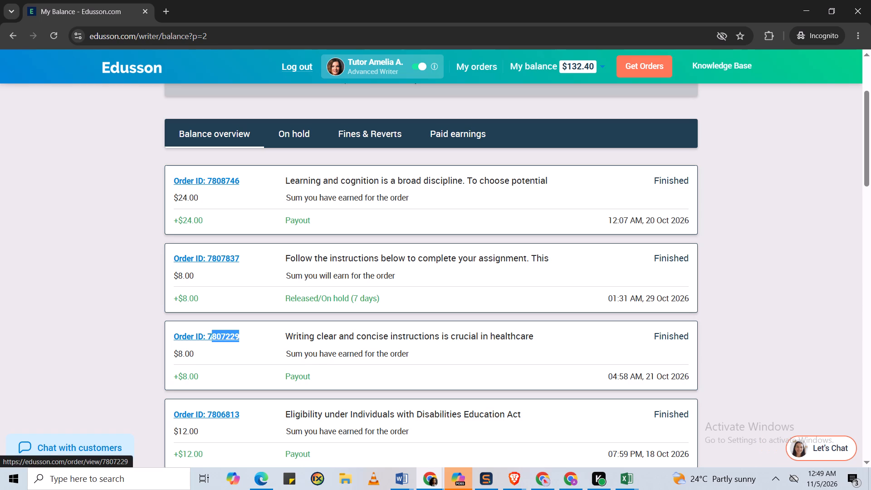
{"action": "left_click_drag", "start_coordinate": [211, 337], "coordinate": [209, 337]}
{"action": "right_click", "coordinate": [209, 337]}
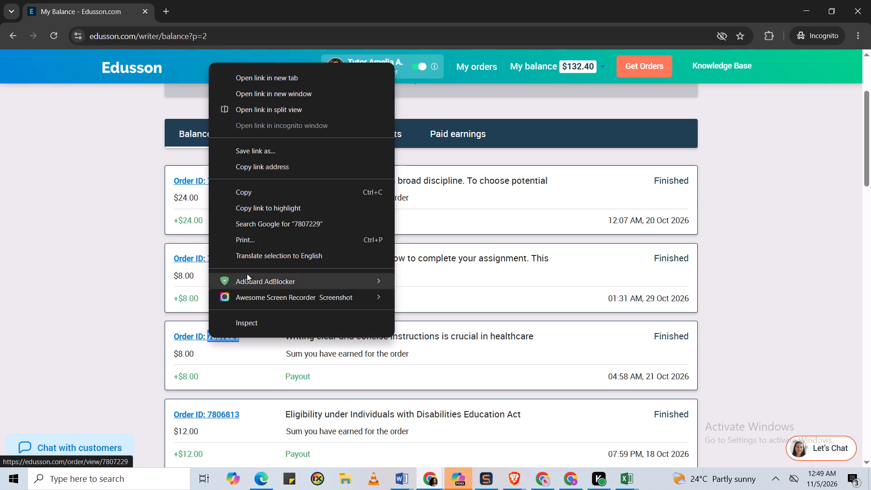
{"action": "left_click", "coordinate": [254, 193]}
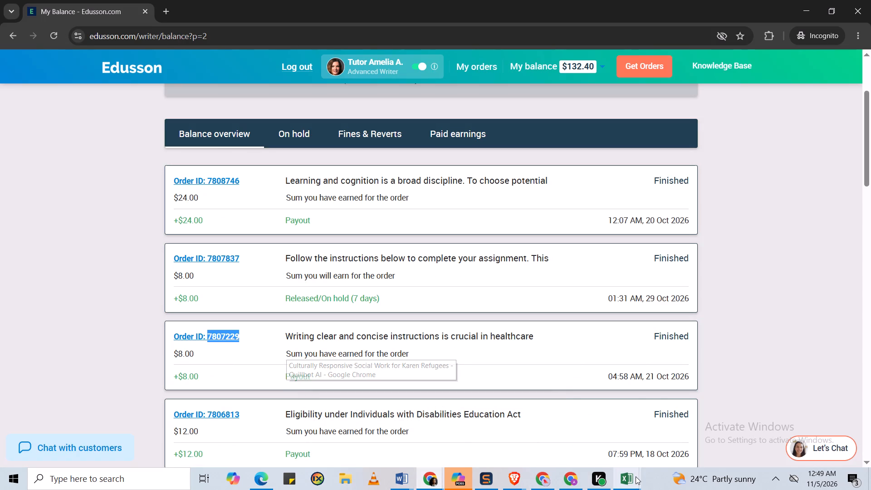
Return to the Excel workbook and enter "21st oct" in A25, with the copied order number pasted in B25.
{"action": "left_click", "coordinate": [636, 476]}
{"action": "left_click", "coordinate": [653, 436]}
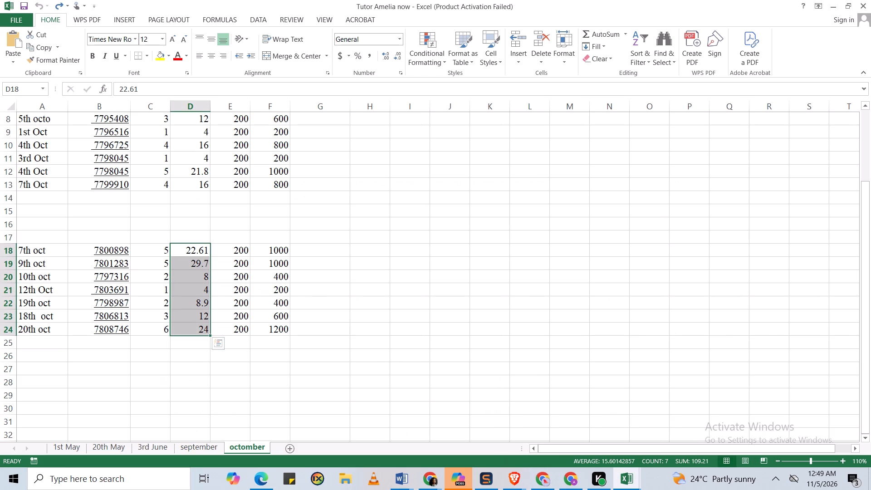
{"action": "left_click", "coordinate": [33, 338]}
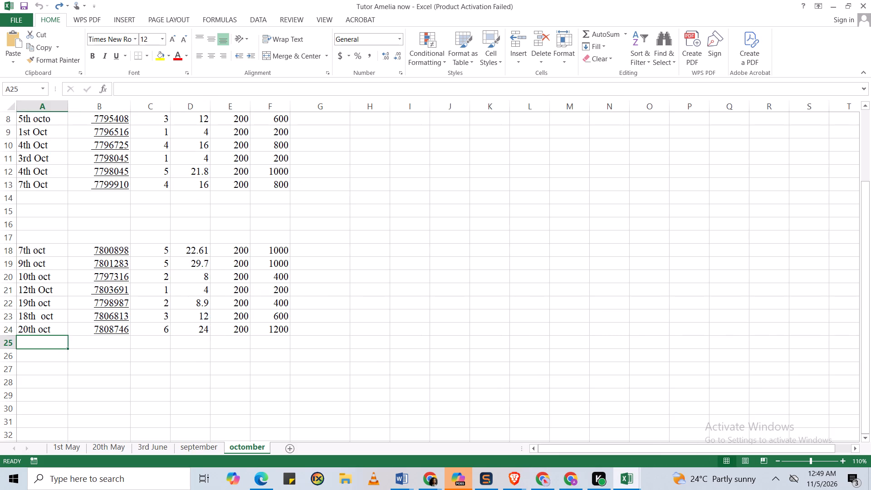
{"action": "type", "text": "21"}
{"action": "type", "text": "st"}
{"action": "key", "text": "space"}
{"action": "type", "text": "oct"}
{"action": "key", "text": "Right"}
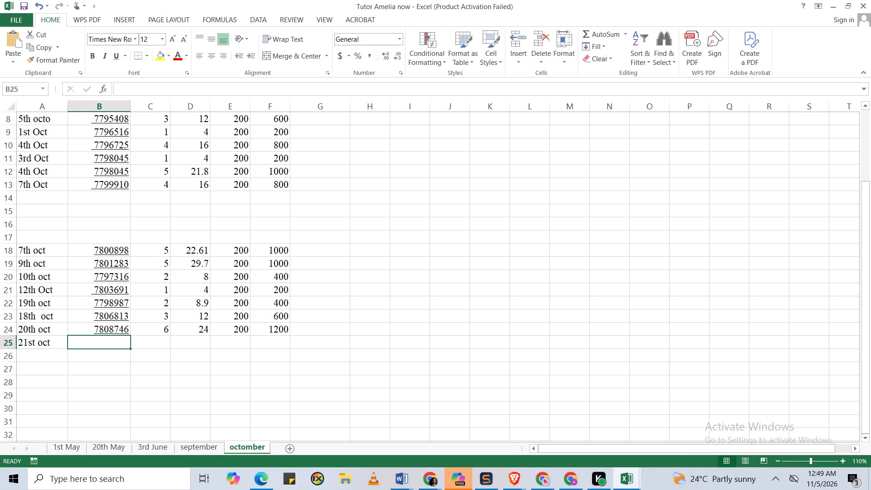
{"action": "key", "text": "ctrl+v"}
Complete the 21st oct row with 2 in C25, 8 in D25 and 200 in E25.
{"action": "left_click", "coordinate": [153, 344]}
{"action": "key", "text": "2"}
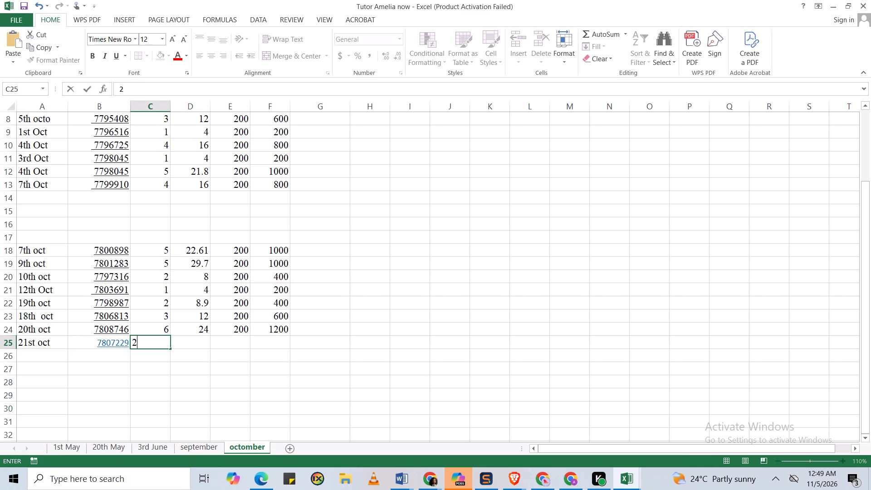
{"action": "key", "text": "Right"}
{"action": "key", "text": "8"}
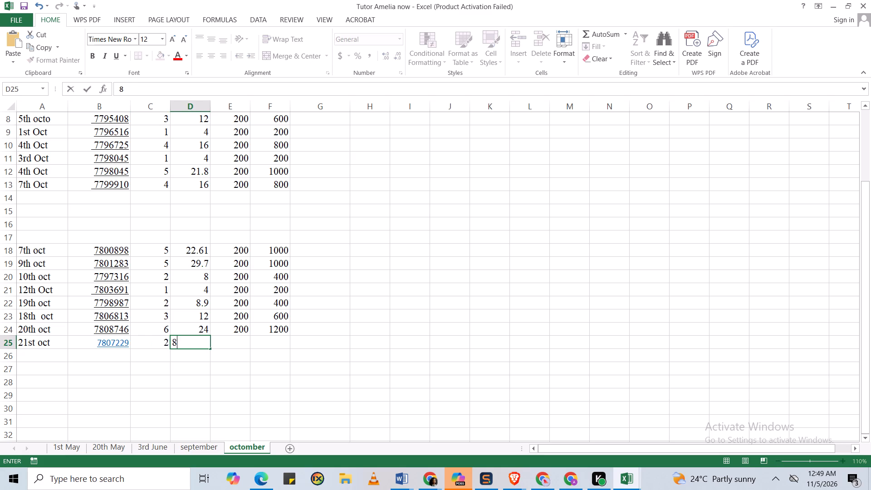
{"action": "key", "text": "Right"}
{"action": "type", "text": "20"}
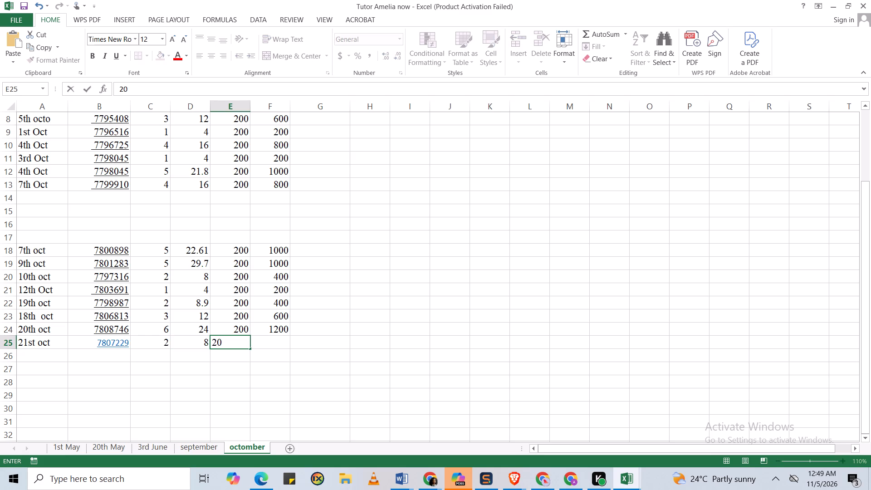
{"action": "key", "text": "0"}
{"action": "key", "text": "Right"}
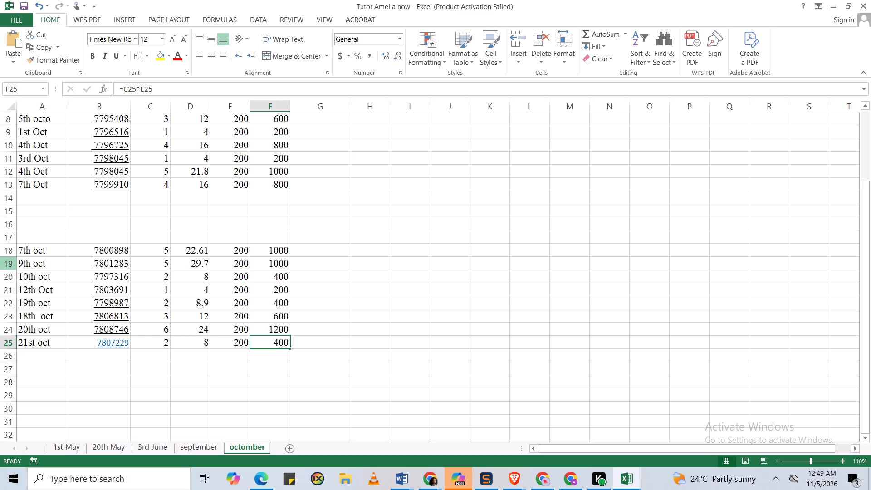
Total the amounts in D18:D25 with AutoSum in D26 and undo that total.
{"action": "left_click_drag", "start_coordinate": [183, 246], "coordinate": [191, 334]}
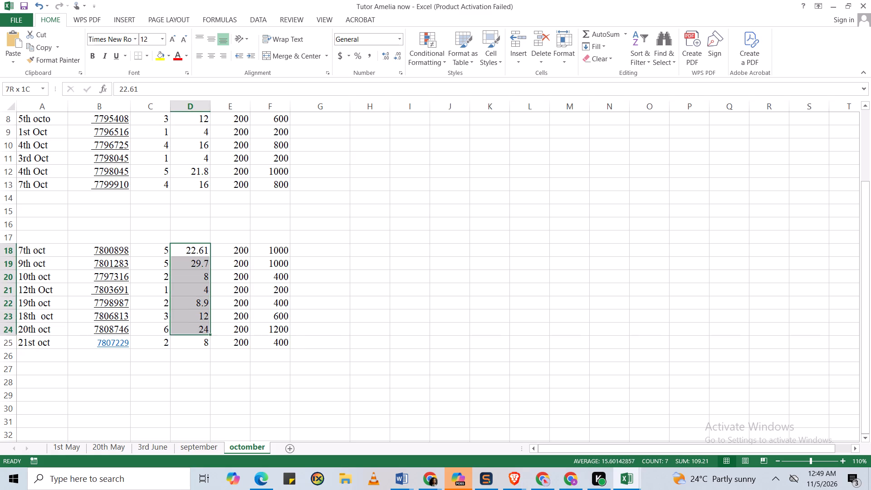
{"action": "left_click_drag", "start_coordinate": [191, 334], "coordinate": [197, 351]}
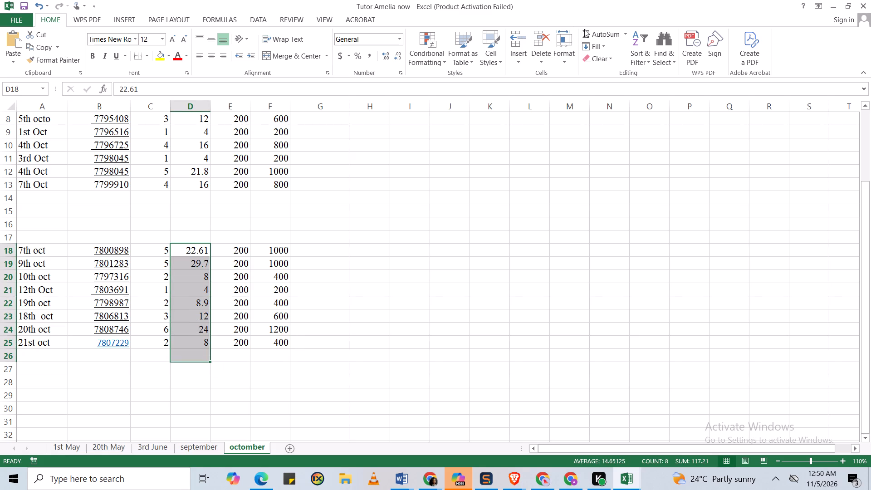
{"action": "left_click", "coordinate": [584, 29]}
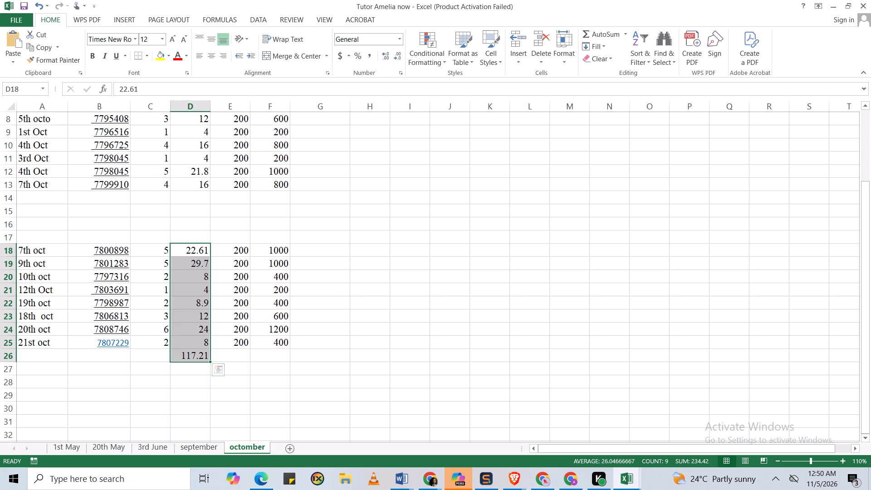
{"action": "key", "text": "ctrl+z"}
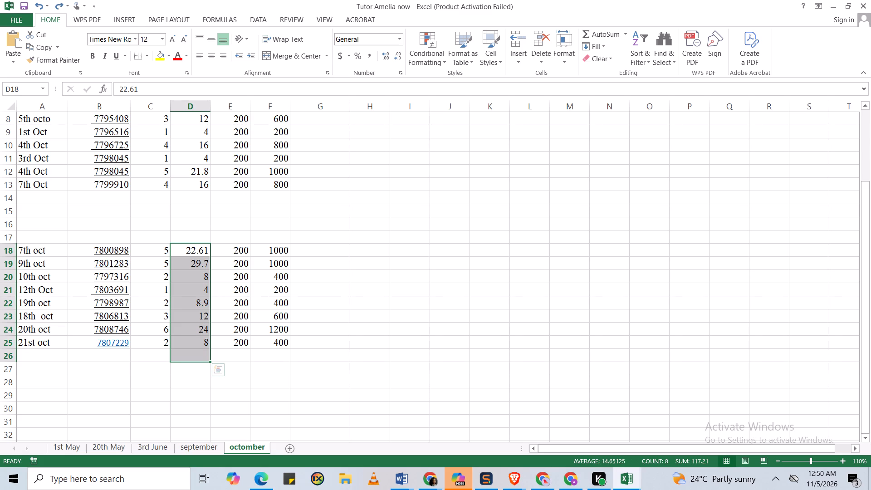
Total column C from row 18 to row 25 with AutoSum in C26.
{"action": "left_click_drag", "start_coordinate": [151, 251], "coordinate": [153, 350]}
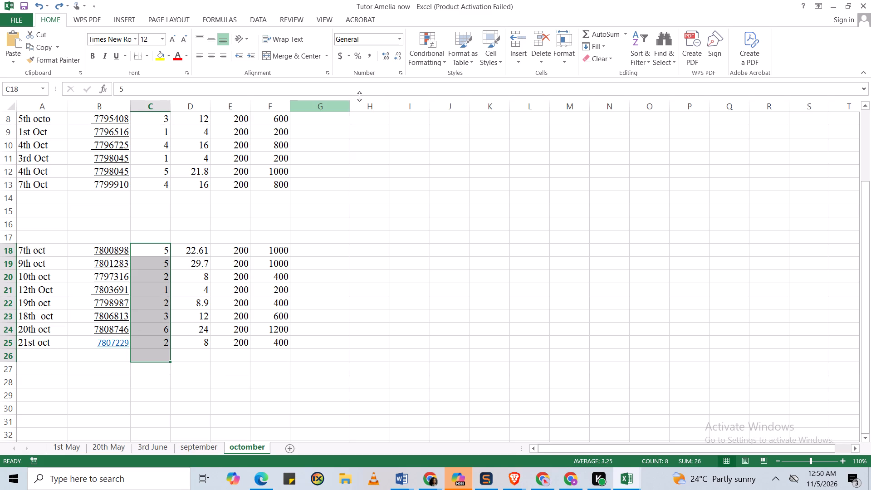
{"action": "left_click", "coordinate": [587, 30]}
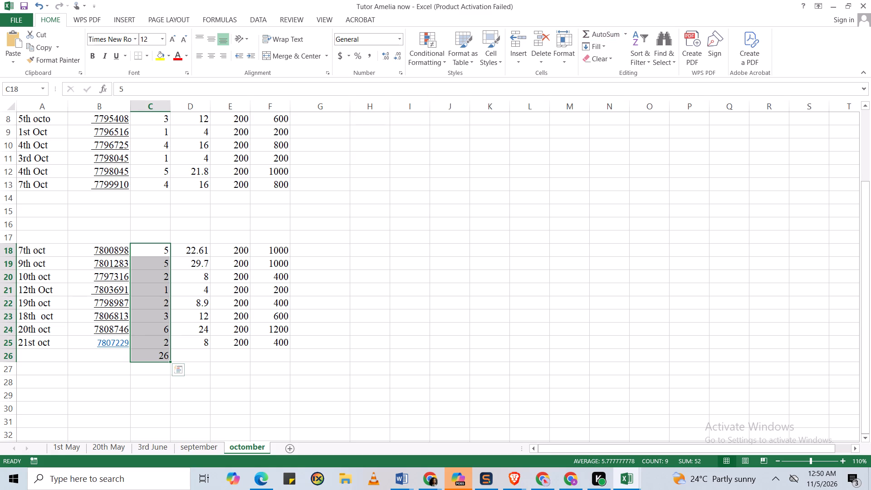
Enter 14093 in cell B28 below the October records.
{"action": "left_click", "coordinate": [105, 387]}
{"action": "type", "text": "14"}
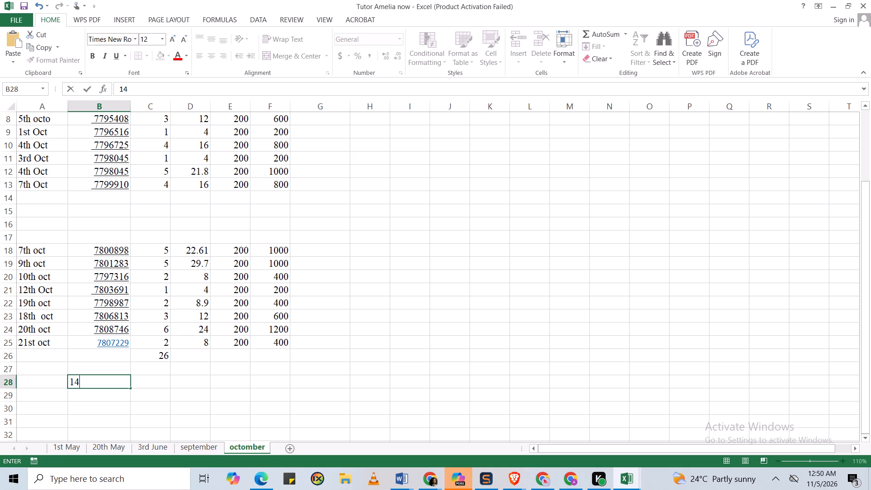
{"action": "type", "text": "093"}
{"action": "key", "text": "Right"}
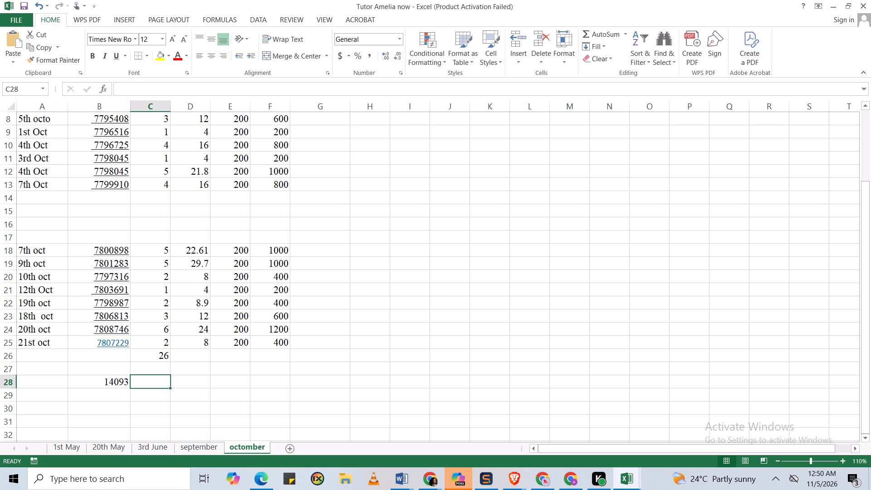
Enter the negative product -(26*200) in cell C28, beside the 14093 amount.
{"action": "key", "text": "minus"}
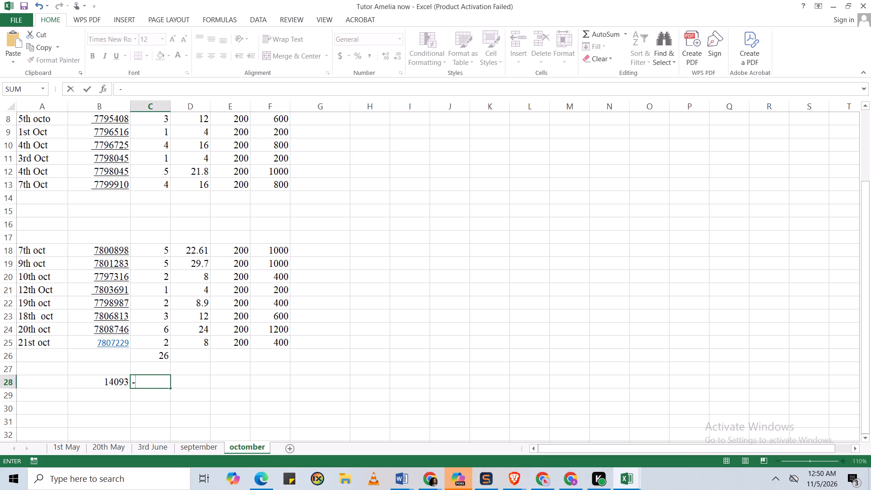
{"action": "type", "text": "()"}
{"action": "key", "text": "Left"}
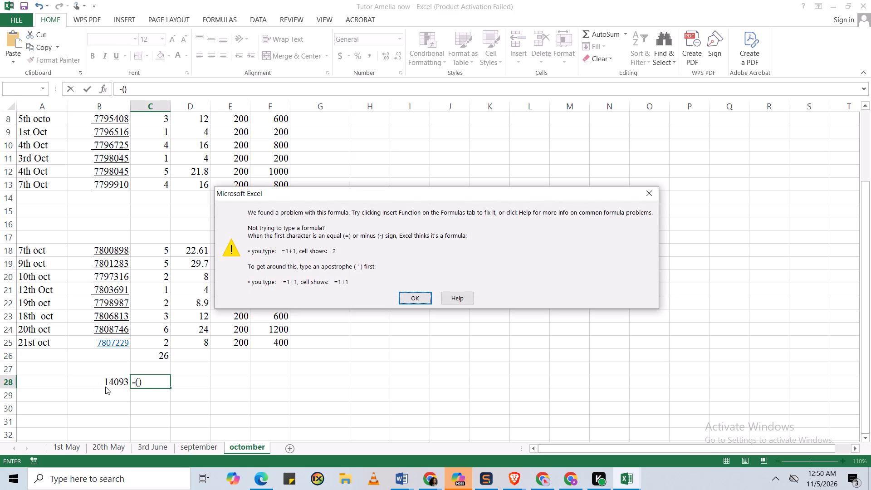
{"action": "left_click", "coordinate": [420, 294]}
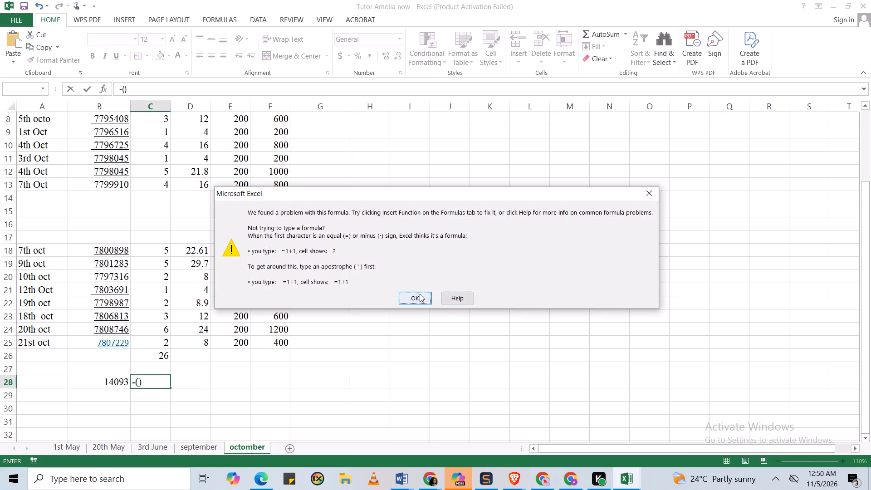
{"action": "type", "text": "2600"}
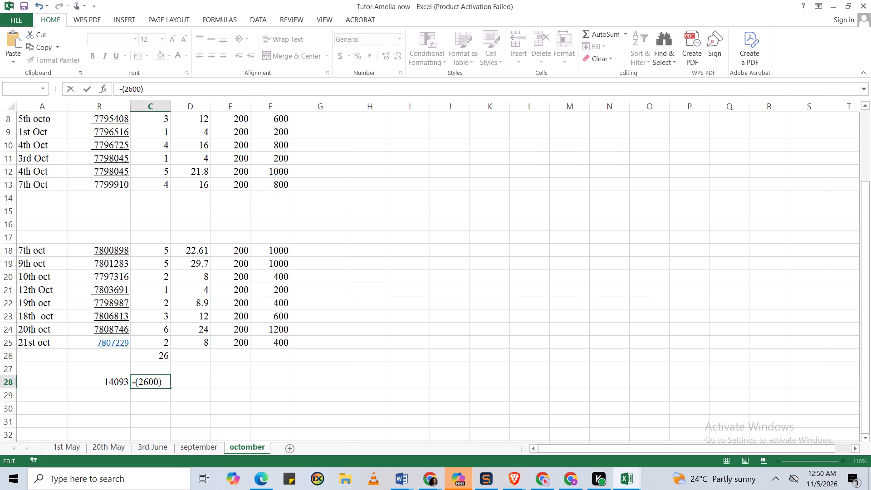
{"action": "key", "text": "shift+asterisk"}
{"action": "key", "text": "BackSpace"}
{"action": "key", "text": "BackSpace"}
{"action": "key", "text": "BackSpace"}
{"action": "type", "text": "*200"}
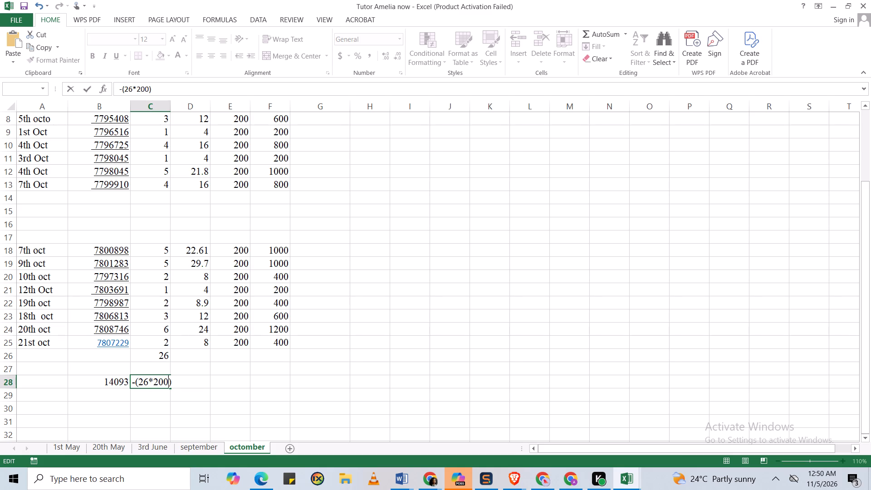
{"action": "key", "text": "Right"}
{"action": "left_click", "coordinate": [190, 382]}
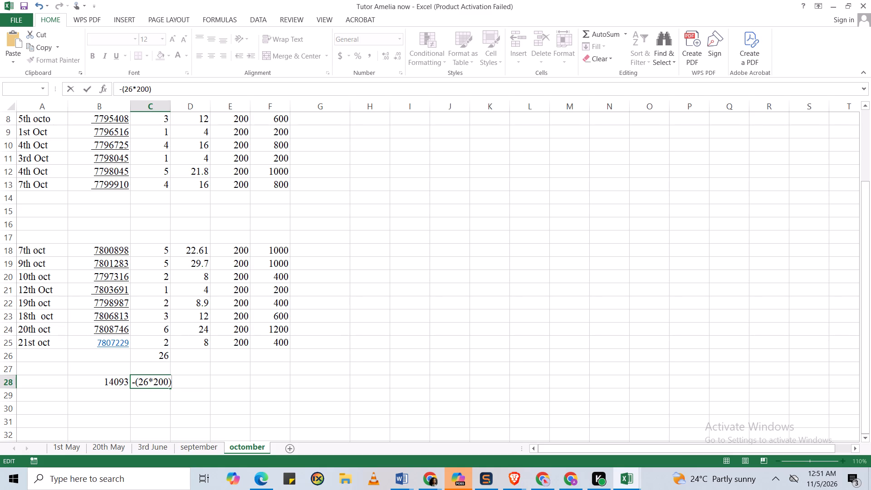
{"action": "left_click", "coordinate": [215, 386]}
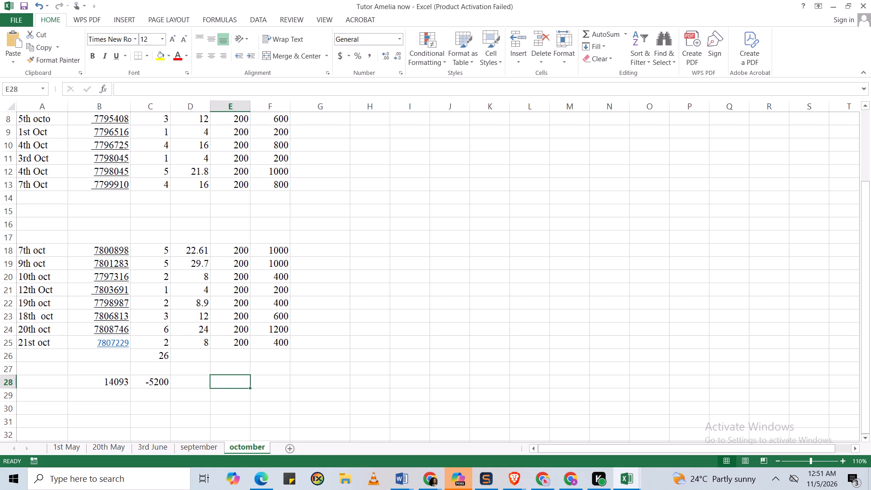
Calculate the remaining amount in cell D28 with the formula =B28+C28.
{"action": "left_click", "coordinate": [99, 386]}
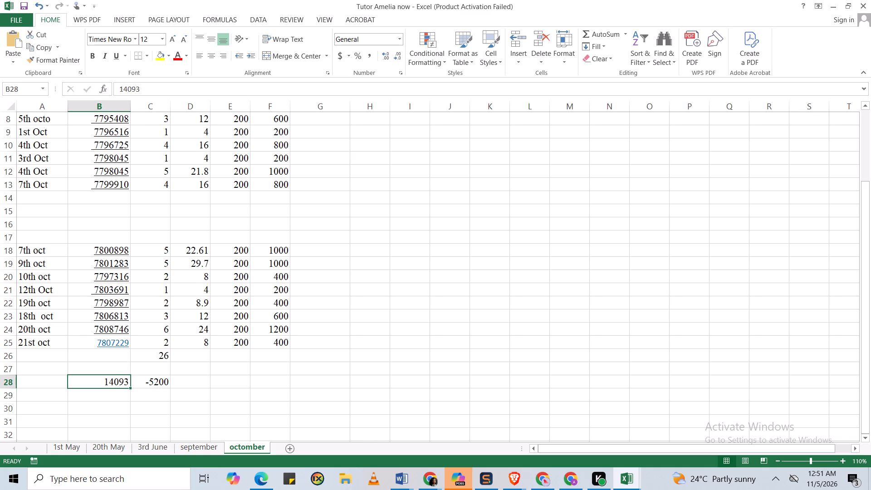
{"action": "left_click", "coordinate": [199, 381]}
{"action": "key", "text": "equal"}
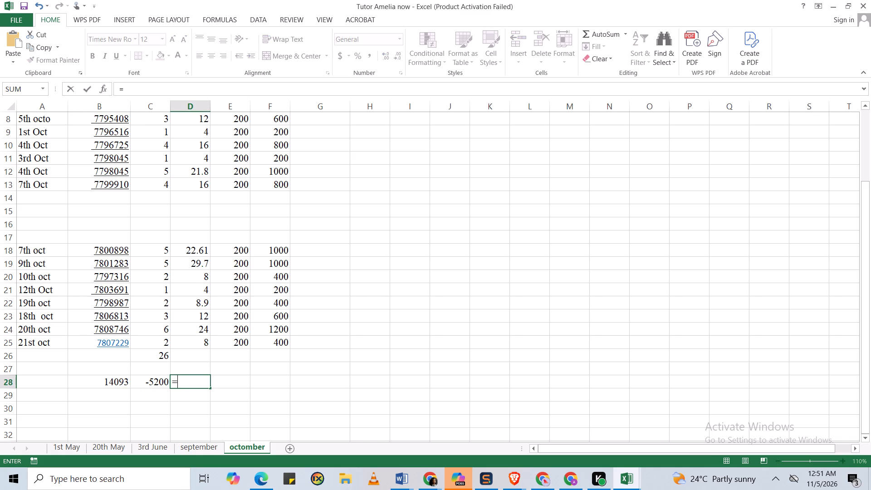
{"action": "left_click", "coordinate": [118, 383]}
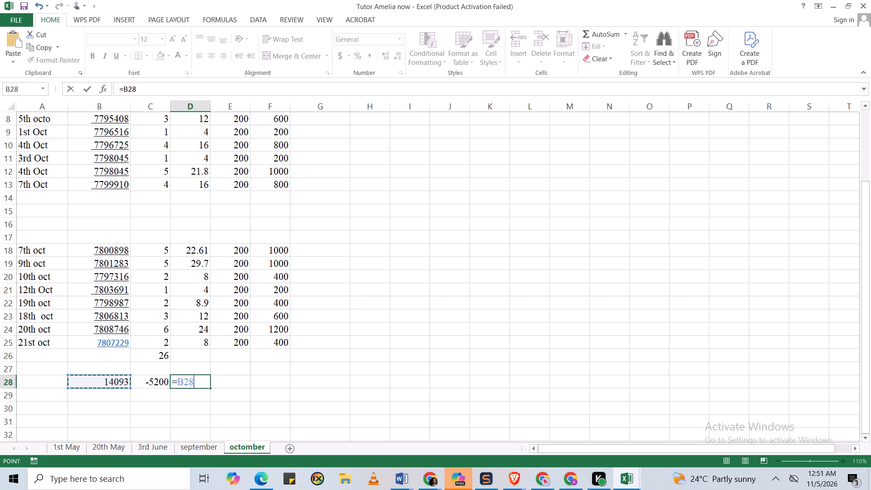
{"action": "key", "text": "equal"}
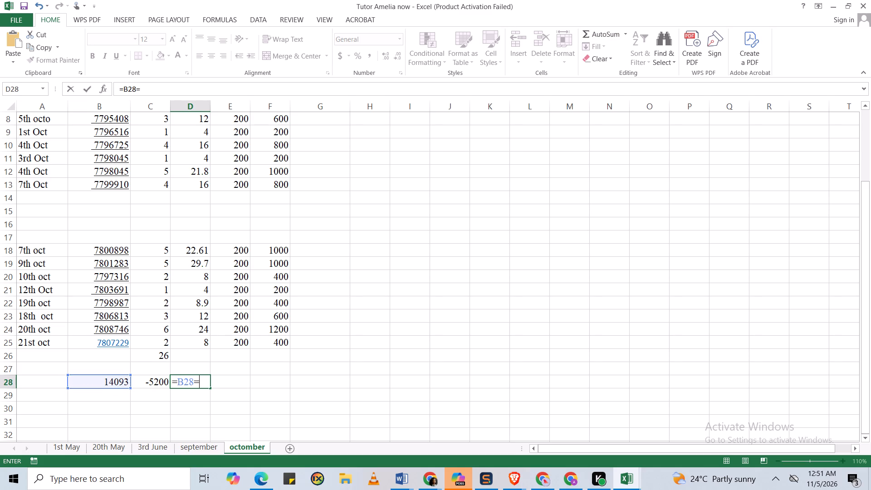
{"action": "key", "text": "BackSpace"}
{"action": "key", "text": "shift+plus"}
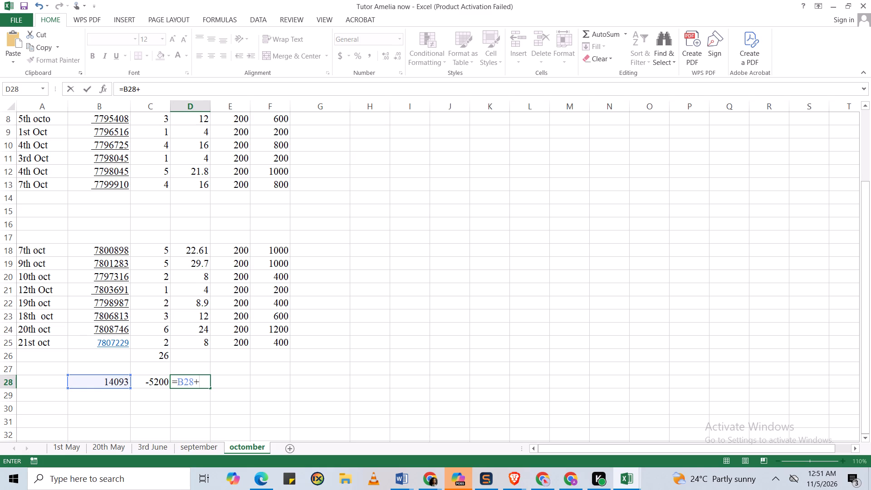
{"action": "left_click", "coordinate": [147, 386]}
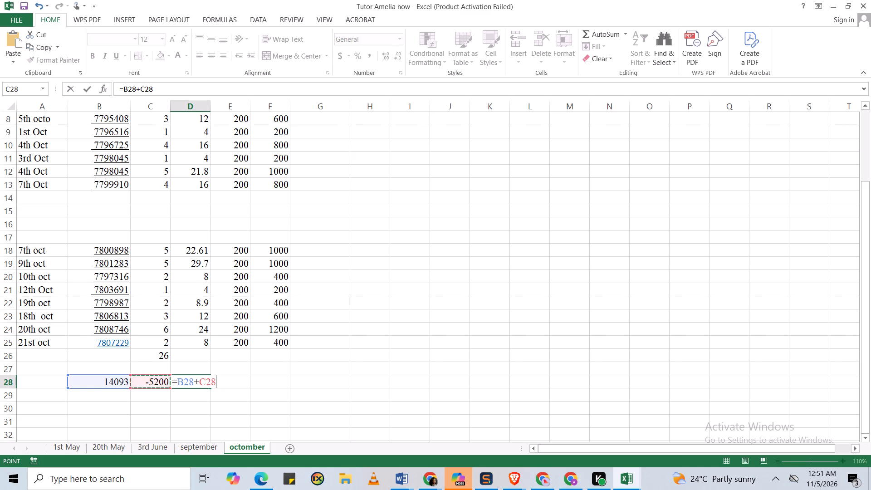
{"action": "key", "text": "Return"}
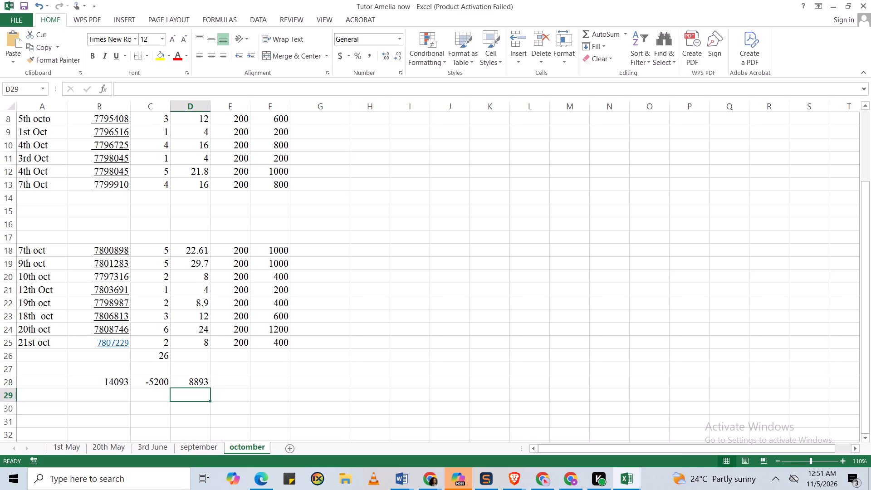
{"action": "double_click", "coordinate": [189, 385]}
{"action": "left_click", "coordinate": [250, 416]}
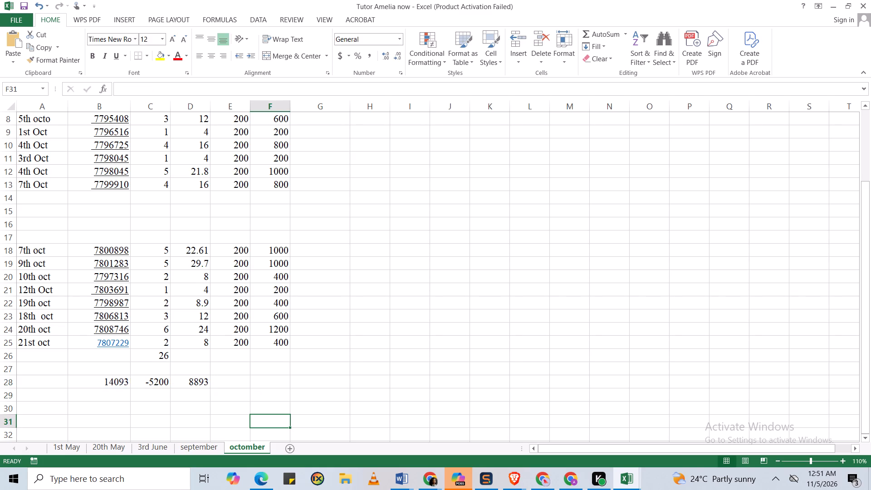
Calculate 25 percent of the remaining amount in cell E28 with the formula =0.25*D28.
{"action": "left_click", "coordinate": [239, 381]}
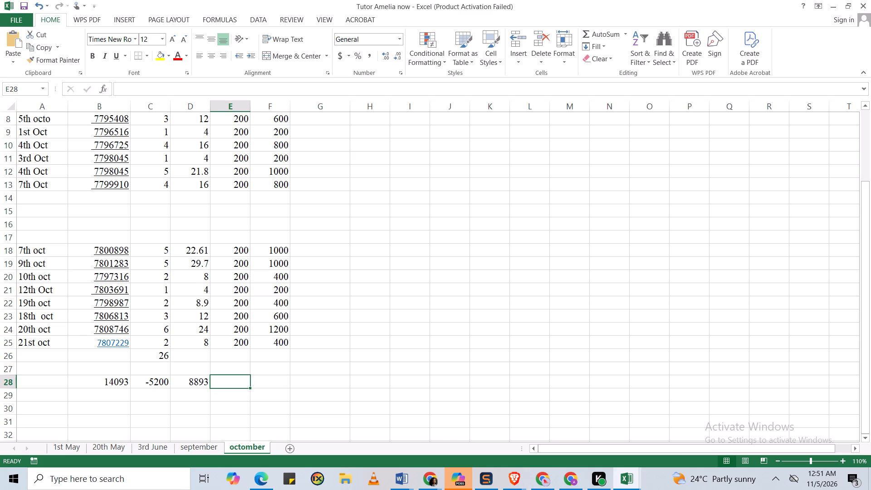
{"action": "type", "text": "0."}
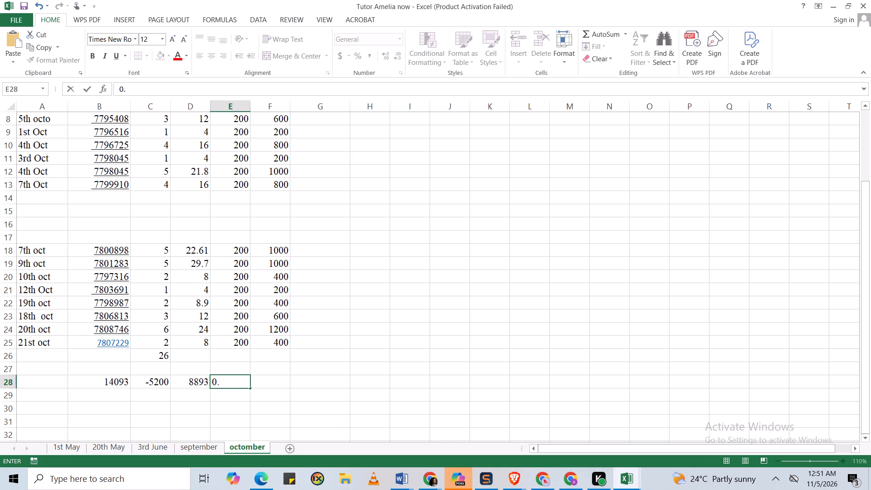
{"action": "type", "text": "25"}
{"action": "key", "text": "shift+asterisk"}
{"action": "left_click", "coordinate": [196, 382]}
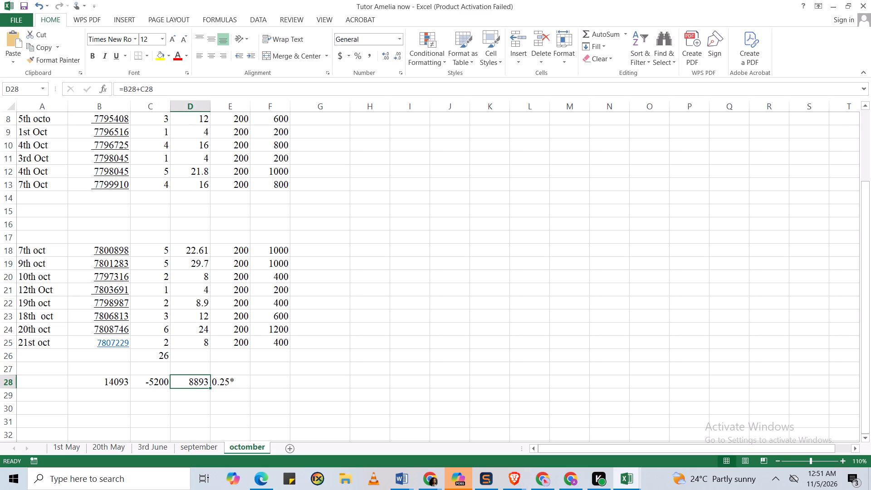
{"action": "left_click", "coordinate": [237, 379]}
{"action": "double_click", "coordinate": [237, 379]}
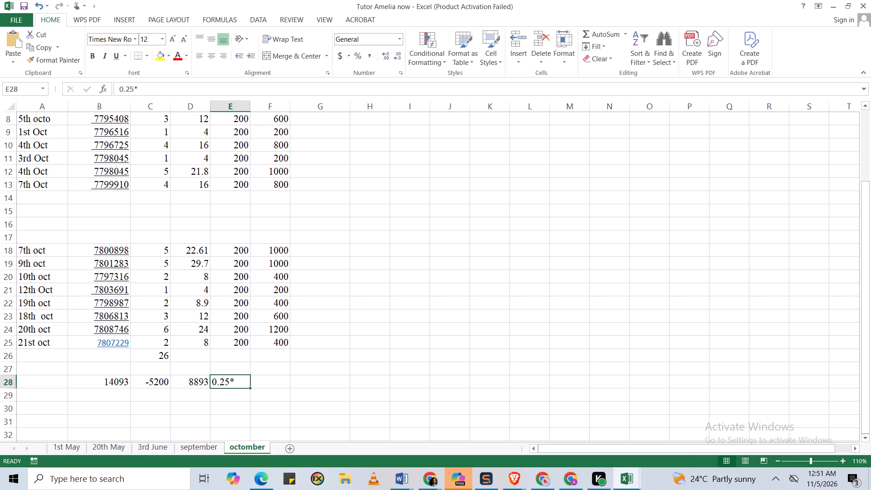
{"action": "left_click", "coordinate": [213, 382]}
{"action": "key", "text": "equal"}
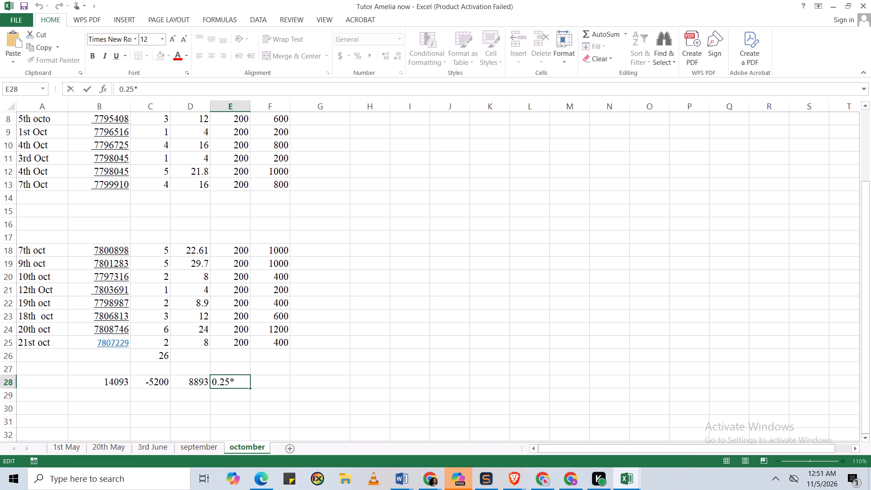
{"action": "left_click", "coordinate": [240, 380]}
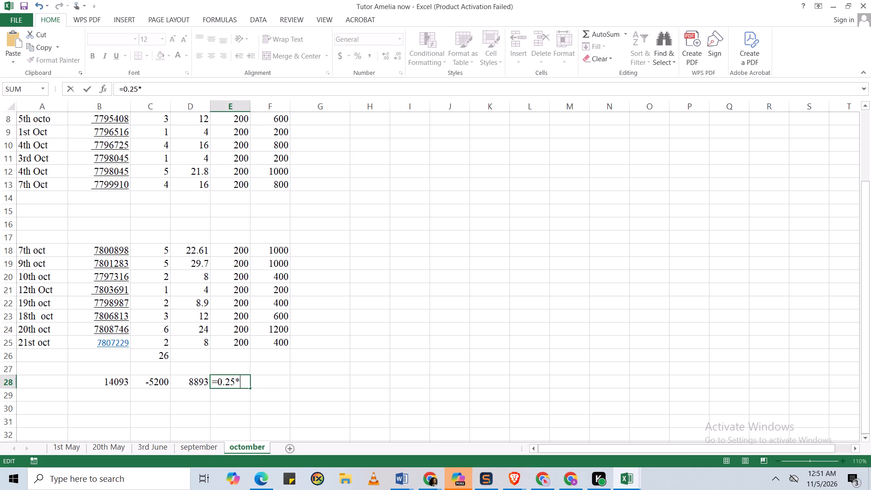
{"action": "left_click", "coordinate": [190, 387]}
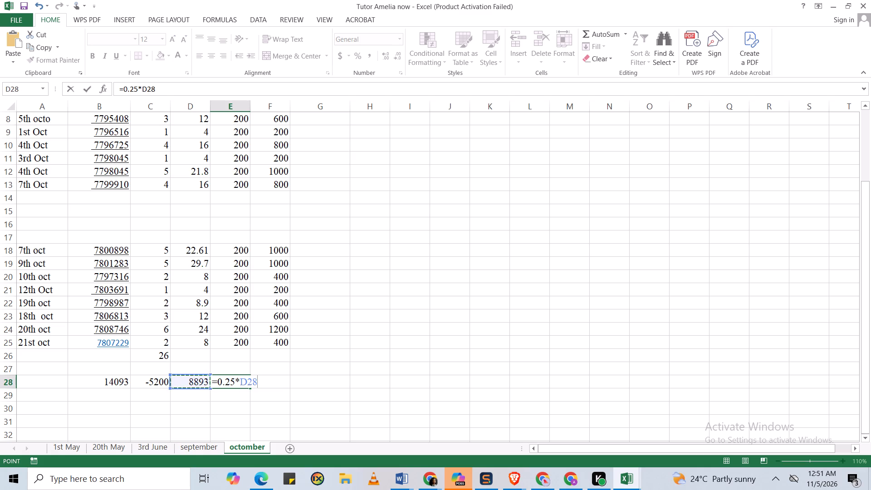
{"action": "key", "text": "Return"}
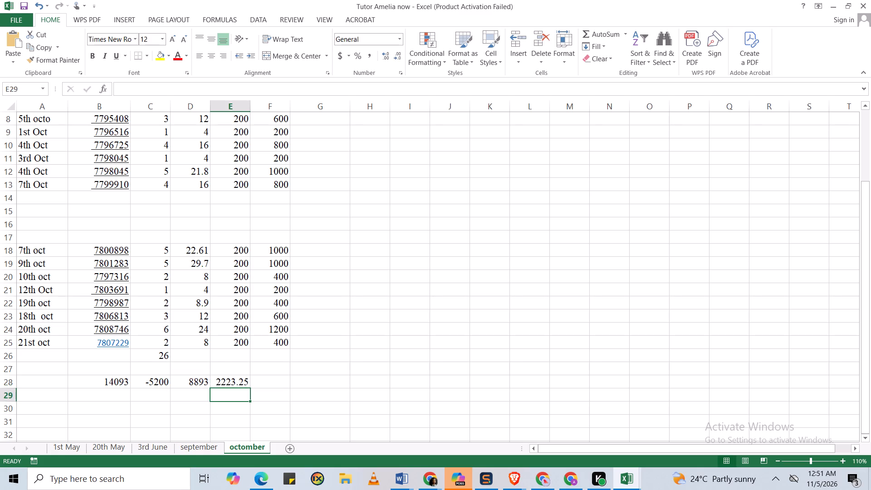
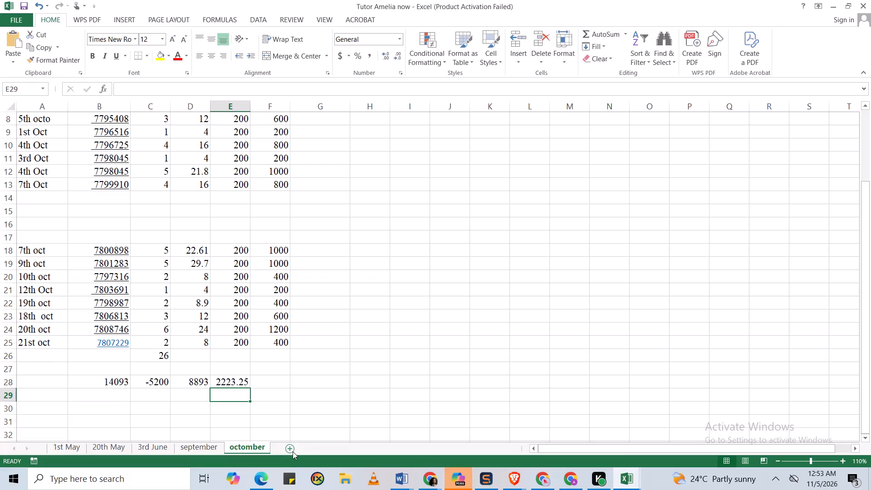
Add a new worksheet after the octomber sheet and name it november.
{"action": "left_click", "coordinate": [293, 451]}
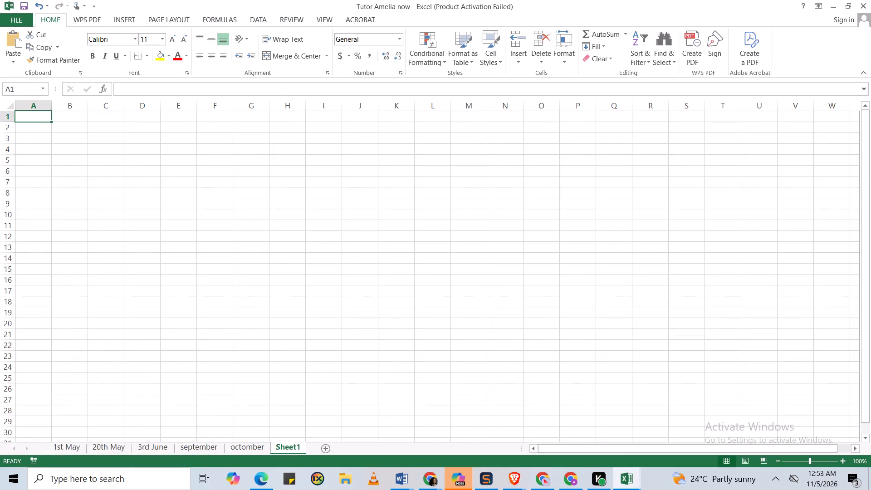
{"action": "double_click", "coordinate": [285, 447]}
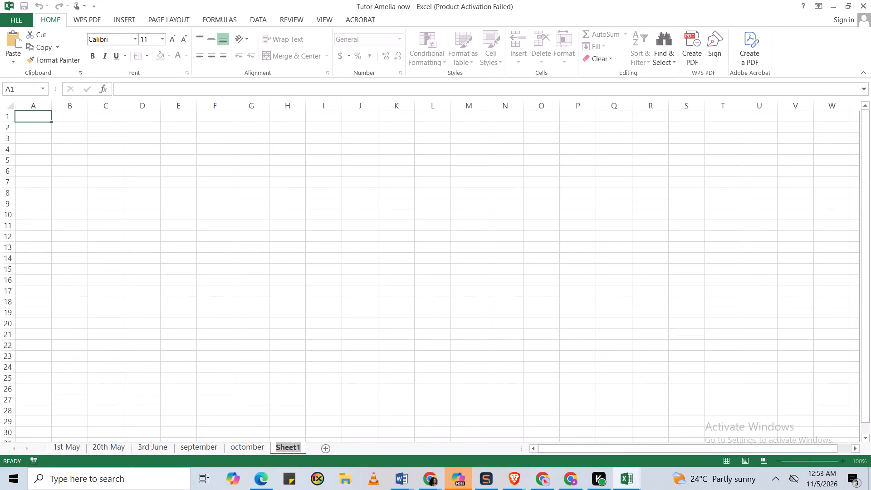
{"action": "type", "text": "novem"}
{"action": "type", "text": "ber"}
Copy the header row A1:G1, from date to writer name, from the octomber sheet into row 1 of november.
{"action": "left_click", "coordinate": [250, 446]}
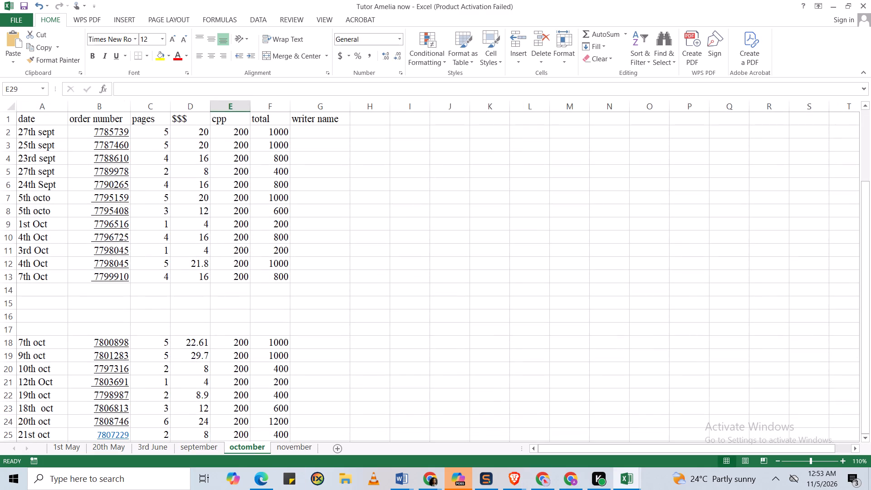
{"action": "left_click_drag", "start_coordinate": [20, 121], "coordinate": [30, 120]}
{"action": "left_click_drag", "start_coordinate": [30, 120], "coordinate": [338, 115]}
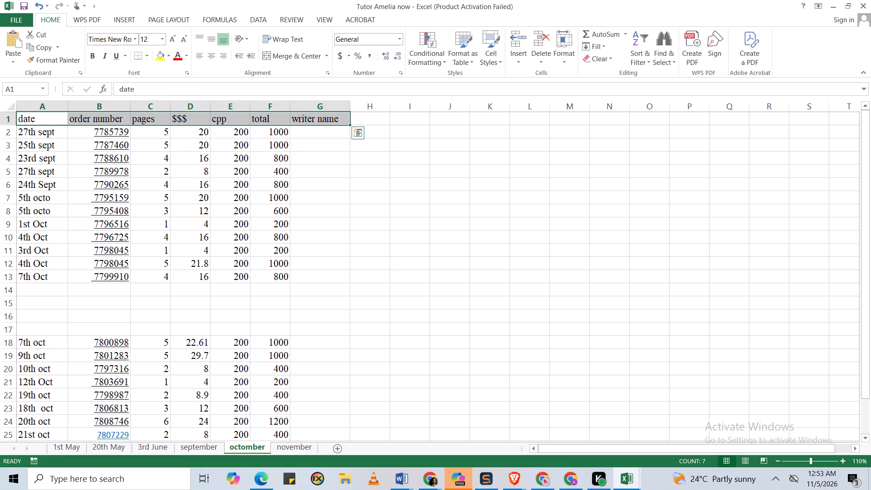
{"action": "key", "text": "ctrl+c"}
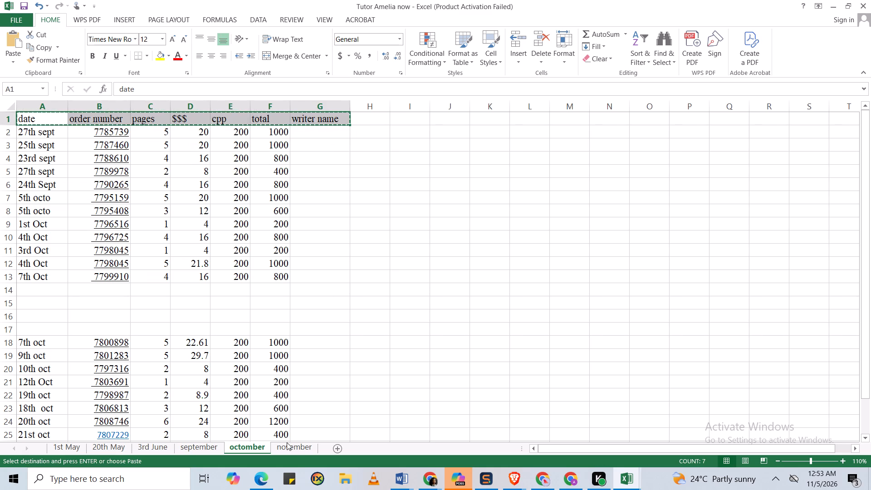
{"action": "left_click", "coordinate": [286, 449]}
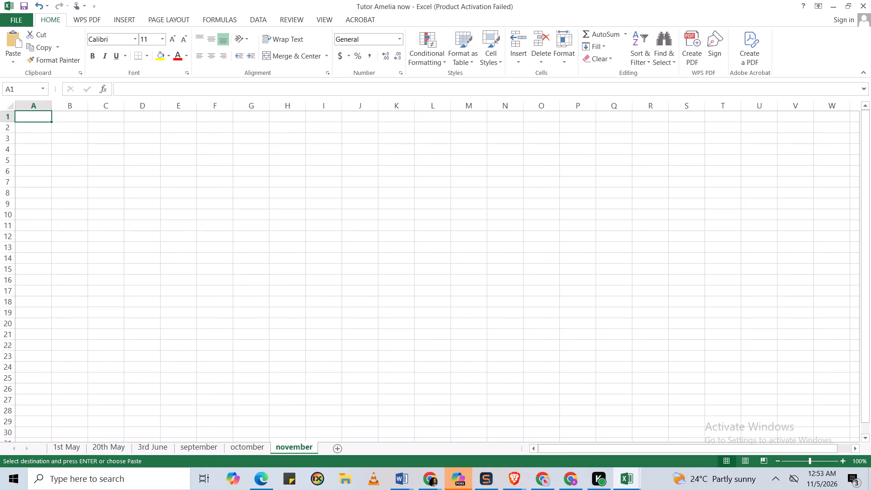
{"action": "left_click", "coordinate": [32, 122]}
{"action": "left_click_drag", "start_coordinate": [27, 114], "coordinate": [224, 120]}
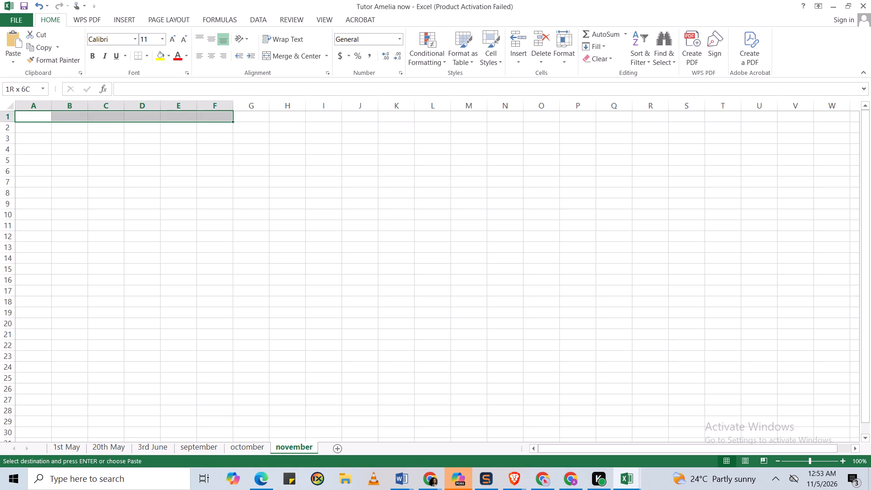
{"action": "left_click_drag", "start_coordinate": [224, 120], "coordinate": [277, 112]}
{"action": "key", "text": "ctrl+v"}
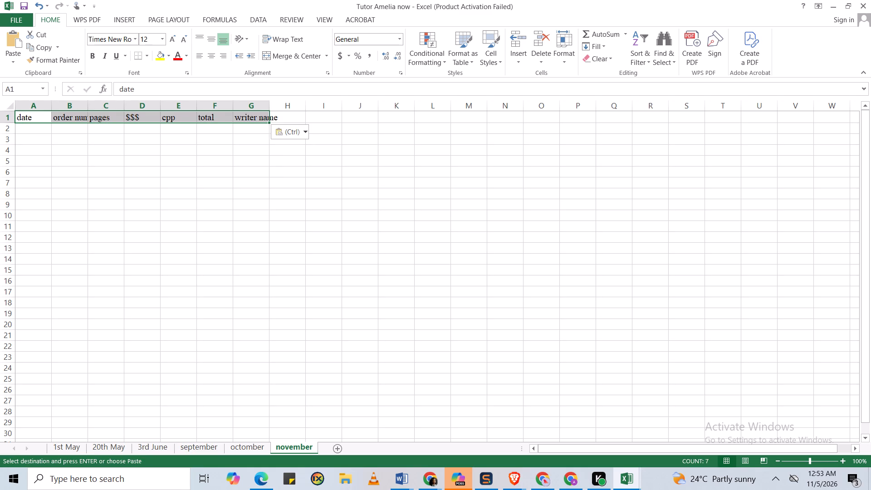
{"action": "left_click", "coordinate": [174, 175]}
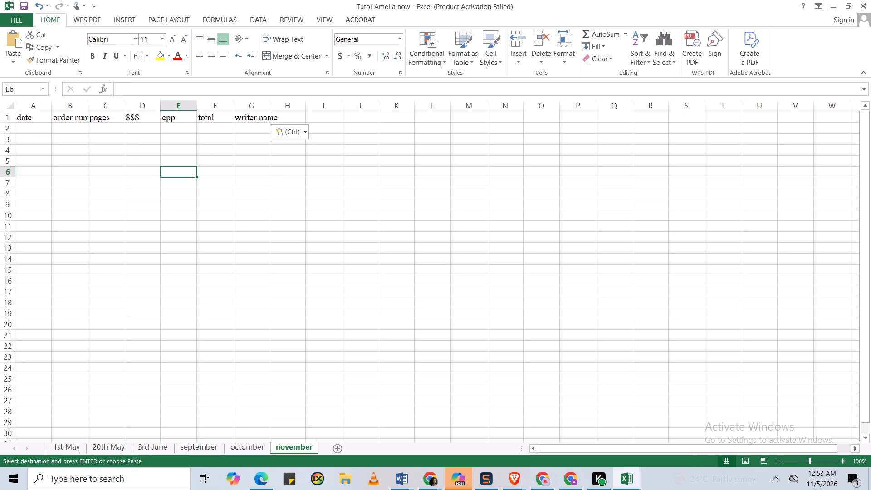
Widen columns B and G on the november sheet so the order number and writer name headers fit.
{"action": "left_click", "coordinate": [86, 104]}
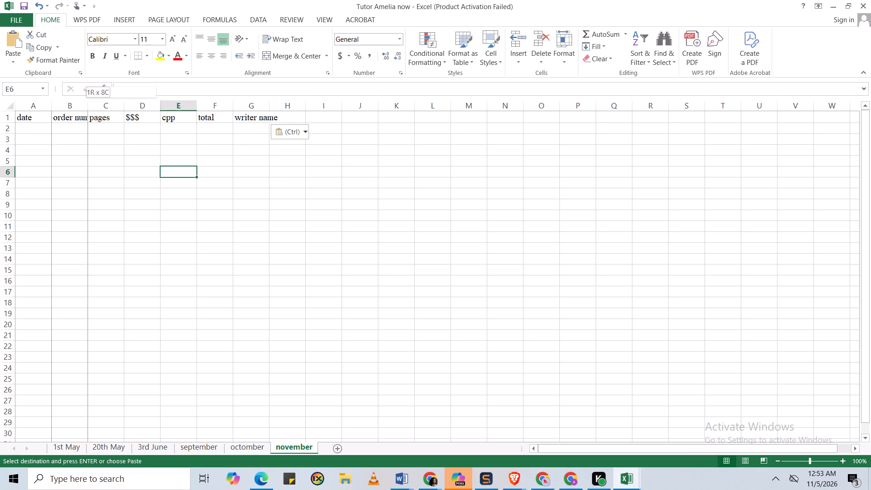
{"action": "left_click_drag", "start_coordinate": [86, 104], "coordinate": [105, 104]}
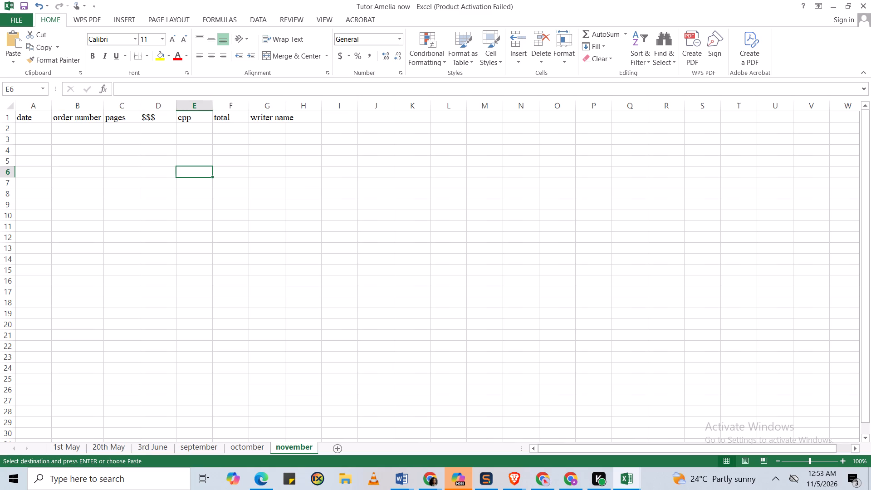
{"action": "left_click", "coordinate": [284, 109]}
{"action": "left_click", "coordinate": [284, 109]}
{"action": "triple_click", "coordinate": [269, 103]}
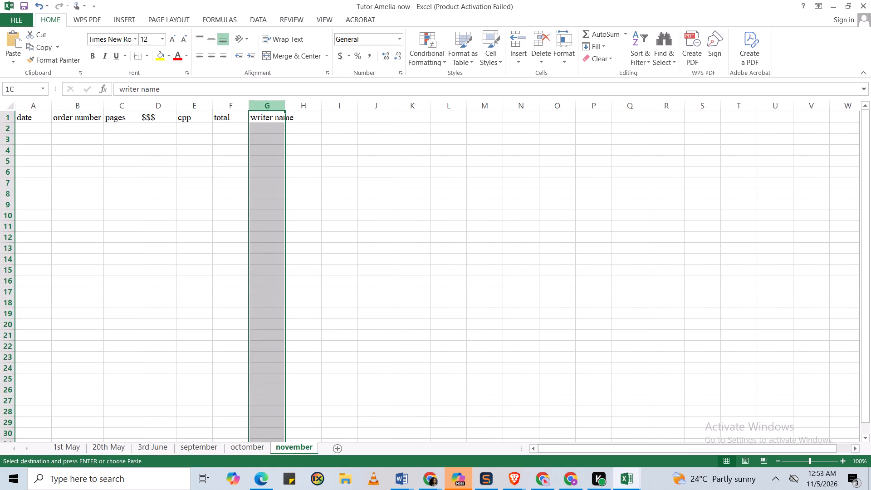
{"action": "double_click", "coordinate": [279, 108]}
{"action": "left_click_drag", "start_coordinate": [285, 108], "coordinate": [304, 108]}
{"action": "left_click", "coordinate": [112, 123]}
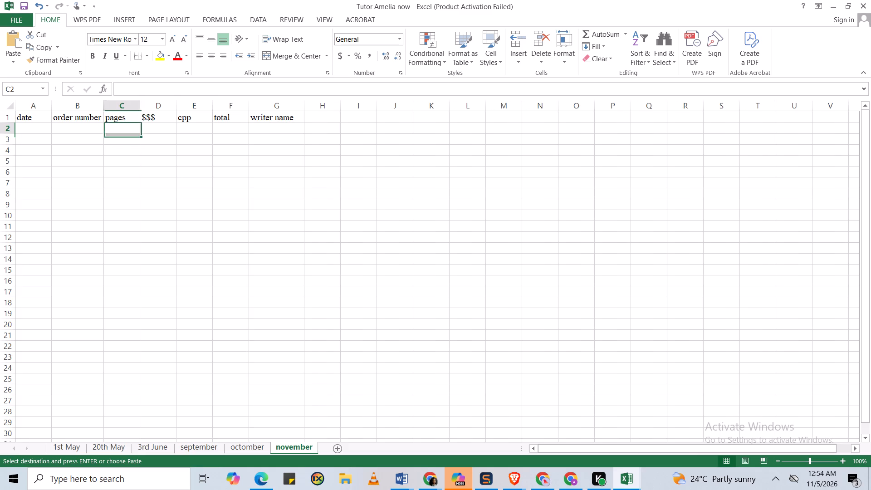
{"action": "left_click", "coordinate": [21, 127]}
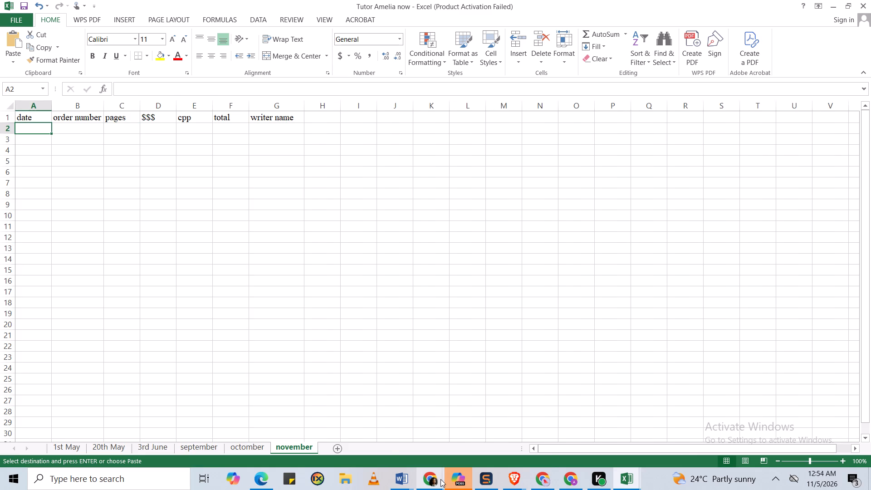
{"action": "left_click", "coordinate": [493, 418]}
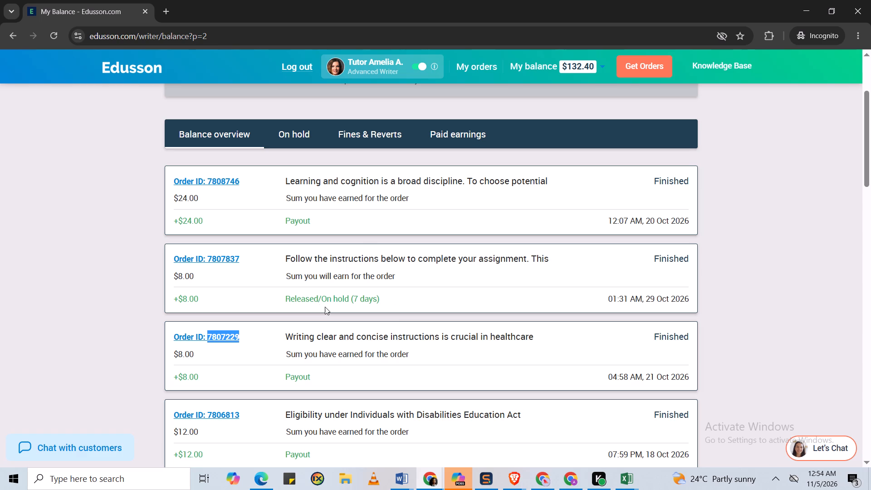
{"action": "left_click_drag", "start_coordinate": [246, 254], "coordinate": [206, 248]}
{"action": "key", "text": "ctrl+c"}
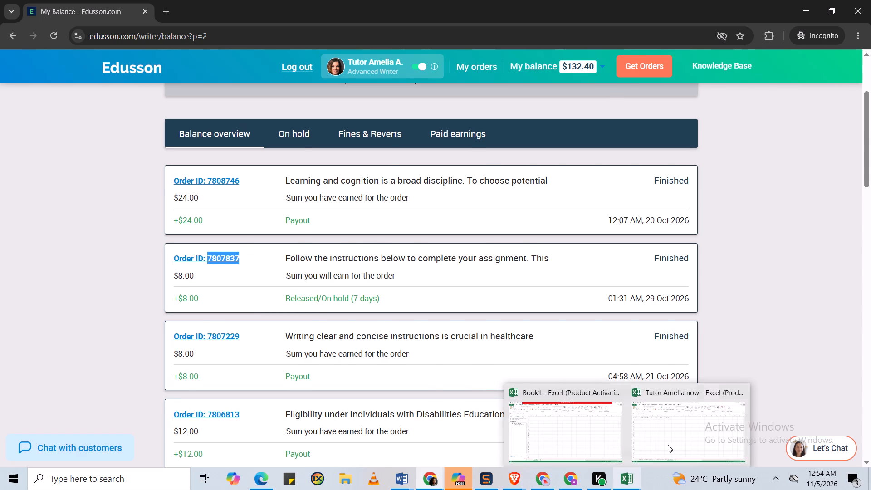
{"action": "left_click", "coordinate": [668, 445]}
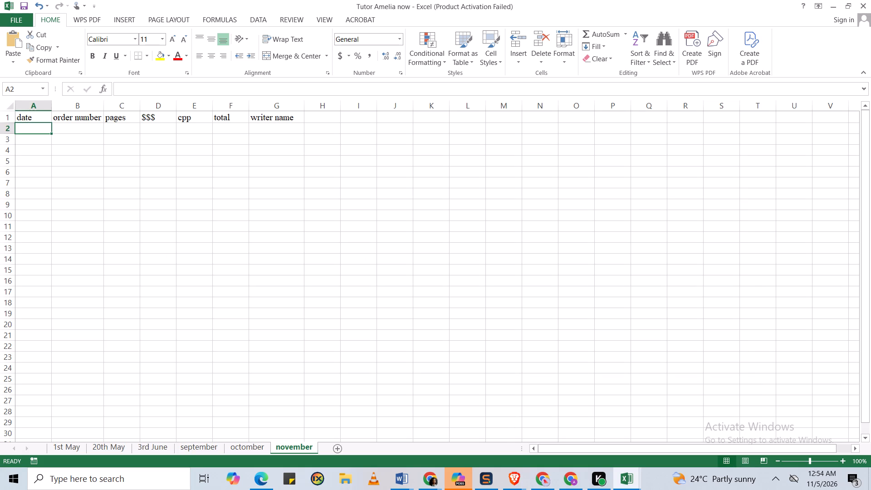
{"action": "type", "text": "29th"}
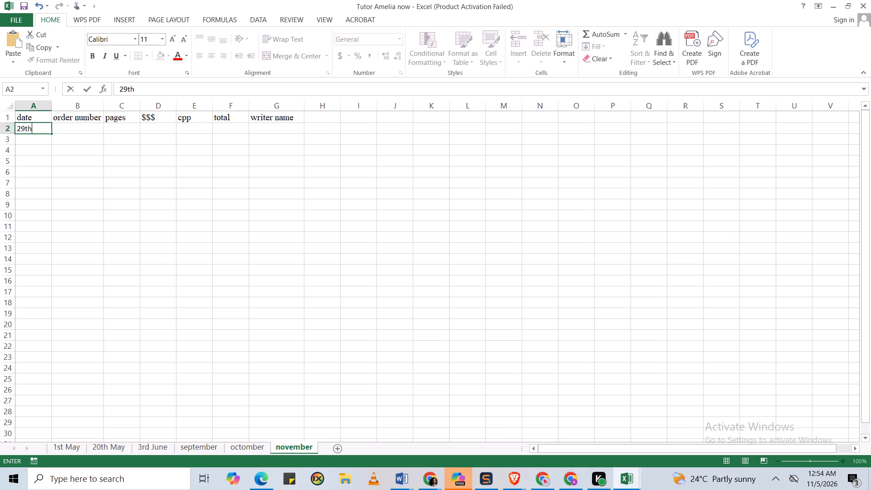
{"action": "key", "text": "space"}
{"action": "type", "text": "octo"}
{"action": "key", "text": "BackSpace"}
{"action": "key", "text": "Right"}
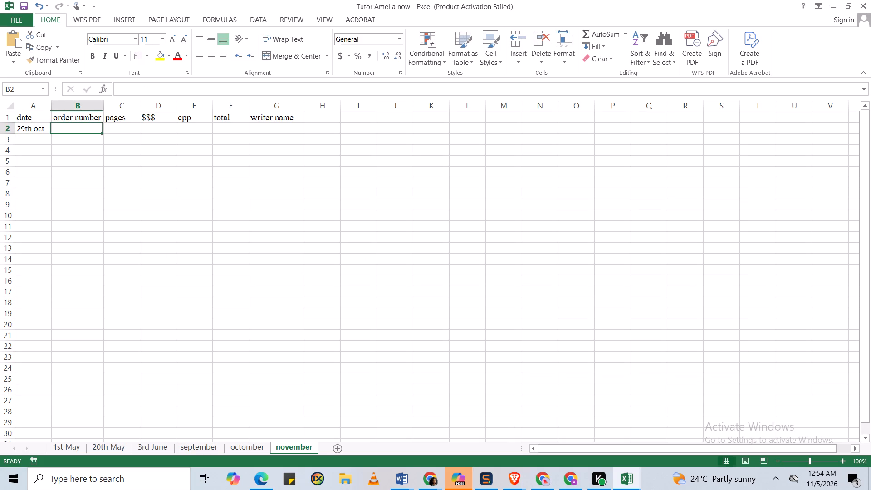
{"action": "key", "text": "ctrl+v"}
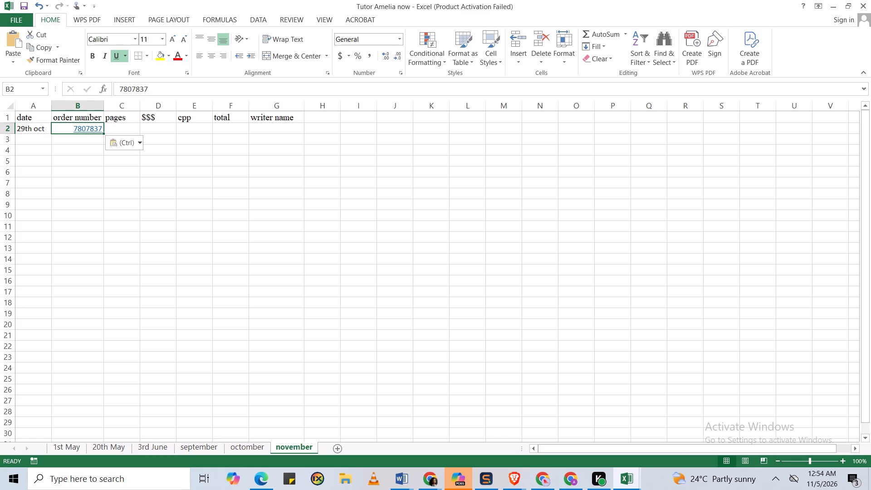
{"action": "left_click", "coordinate": [121, 131]}
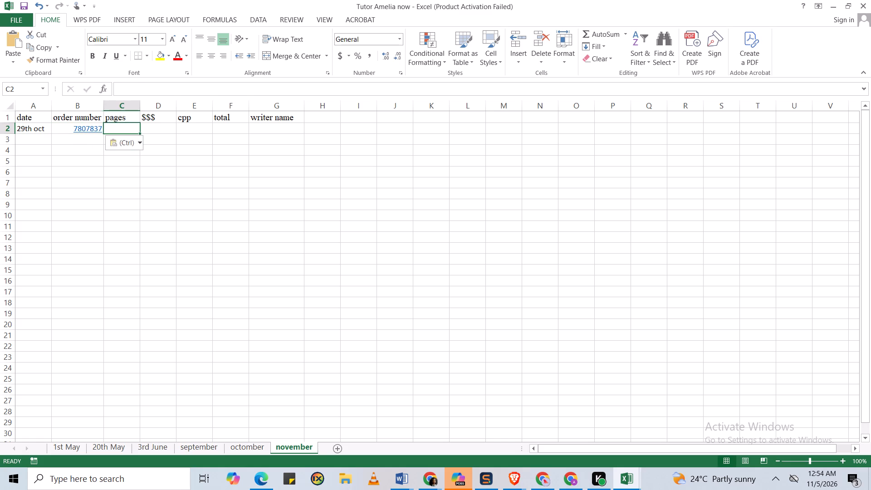
{"action": "key", "text": "2"}
{"action": "key", "text": "Right"}
{"action": "key", "text": "8"}
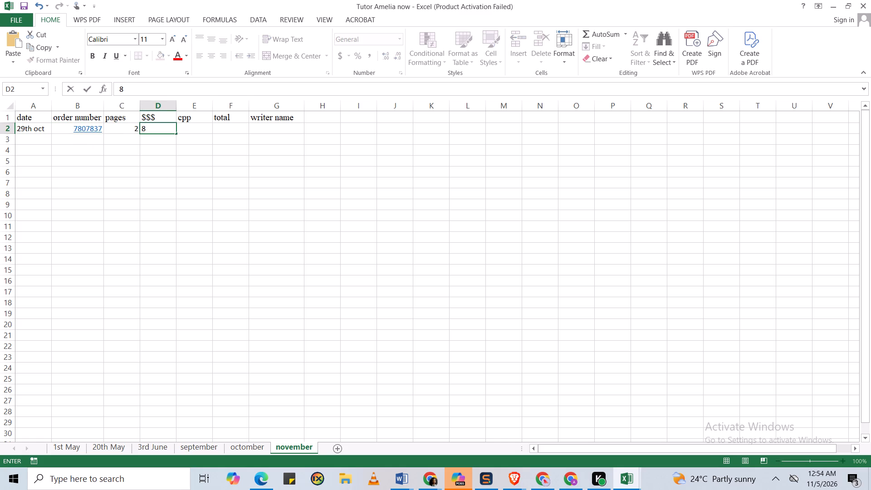
{"action": "key", "text": "Right"}
{"action": "key", "text": "2"}
{"action": "type", "text": "00"}
{"action": "key", "text": "Right"}
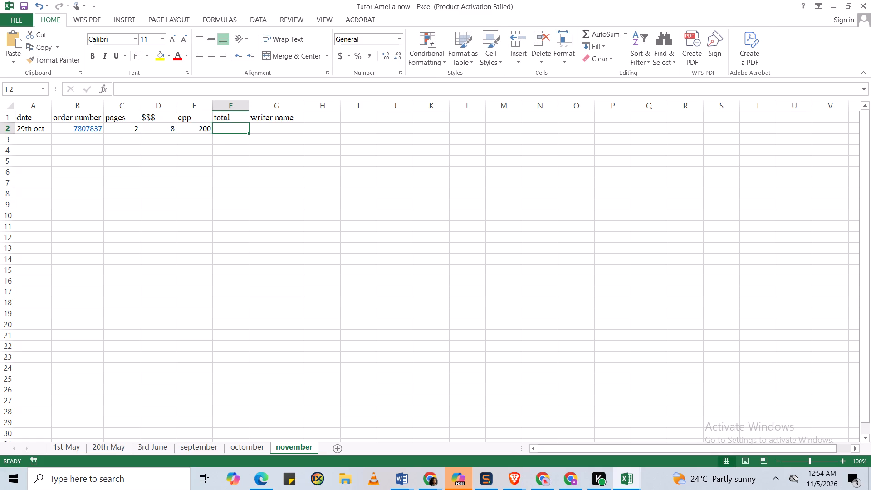
{"action": "type", "text": "400"}
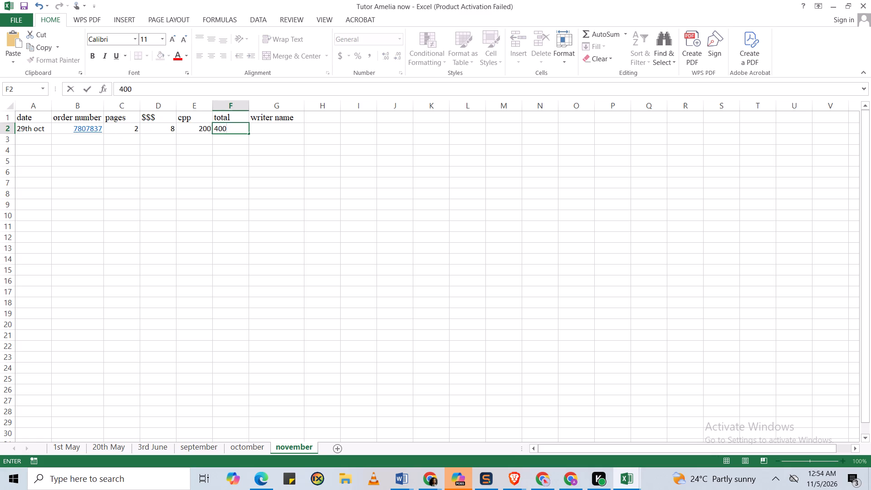
Close the empty Book1 workbook and return to the Tutor Amelia now workbook.
{"action": "left_click", "coordinate": [631, 485]}
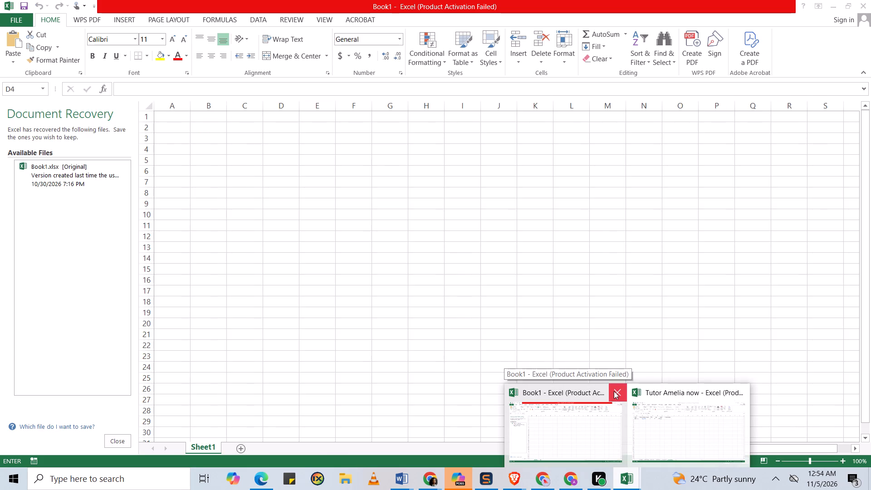
{"action": "left_click", "coordinate": [614, 391]}
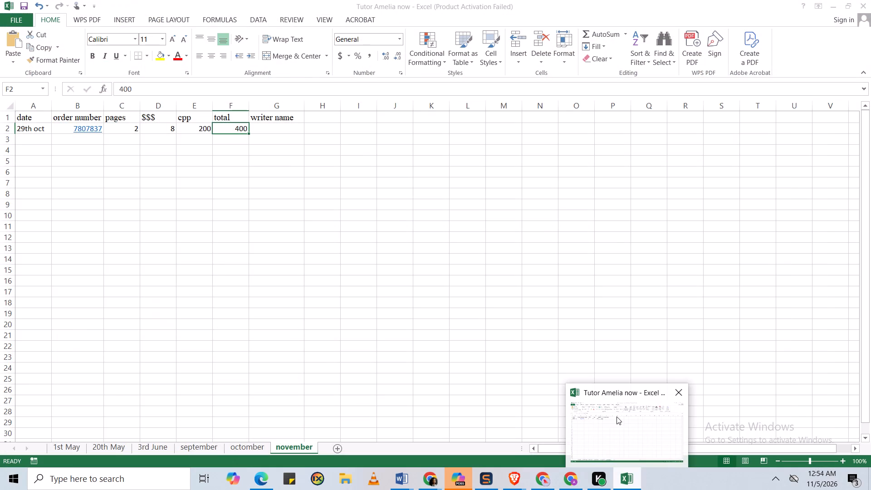
{"action": "left_click", "coordinate": [617, 419]}
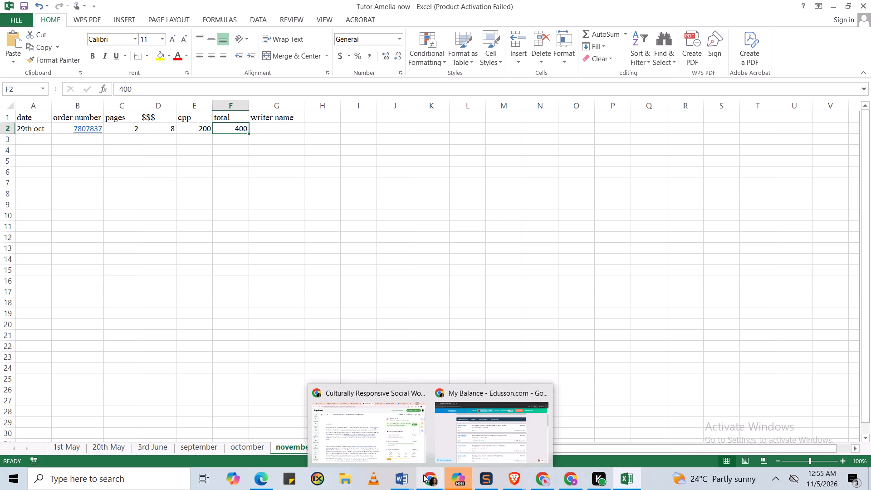
{"action": "left_click", "coordinate": [454, 435]}
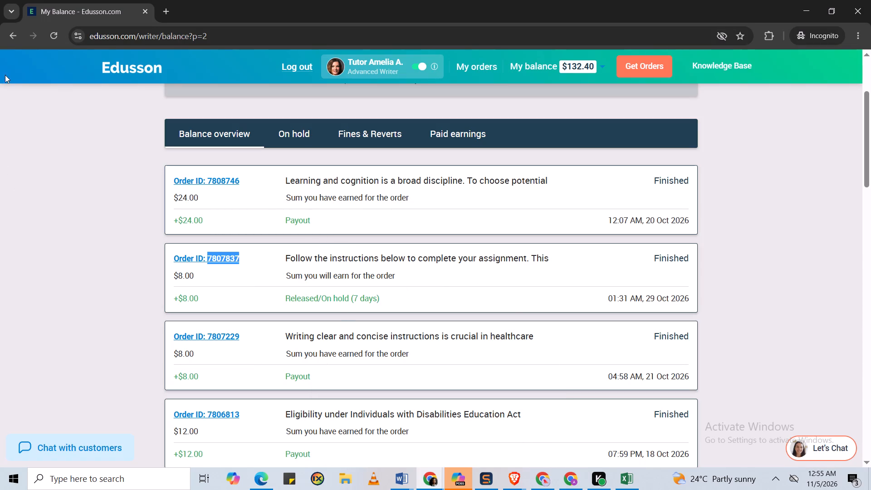
{"action": "left_click", "coordinate": [15, 35]}
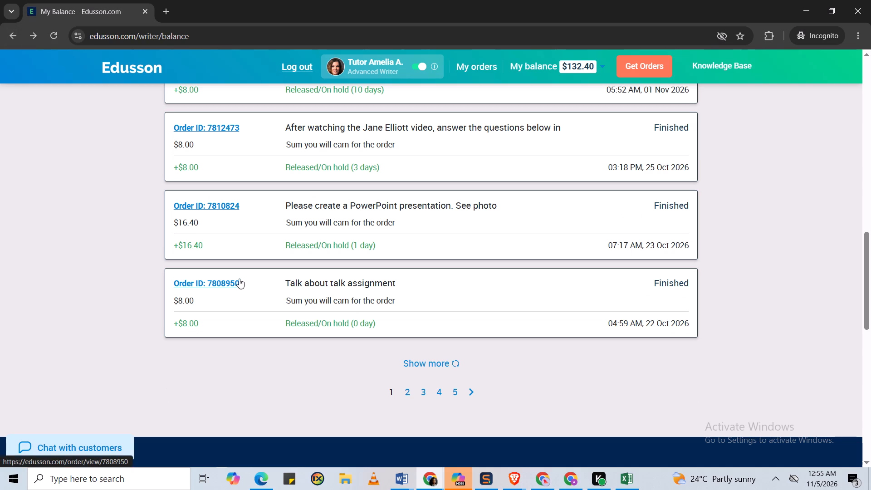
{"action": "left_click", "coordinate": [37, 42]}
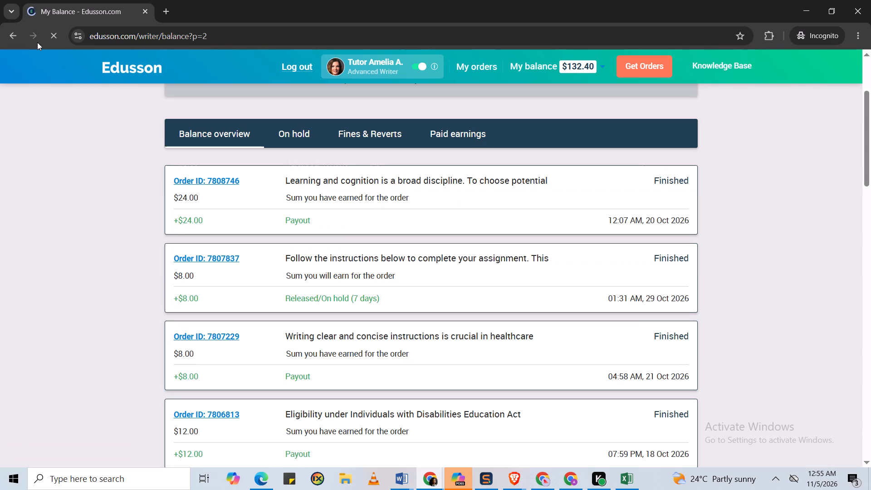
{"action": "left_click", "coordinate": [5, 40]}
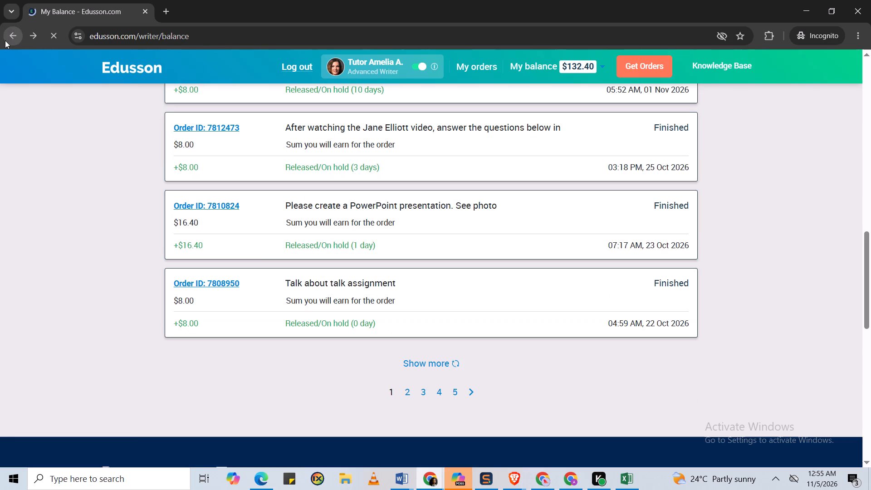
{"action": "left_click_drag", "start_coordinate": [208, 330], "coordinate": [186, 331]}
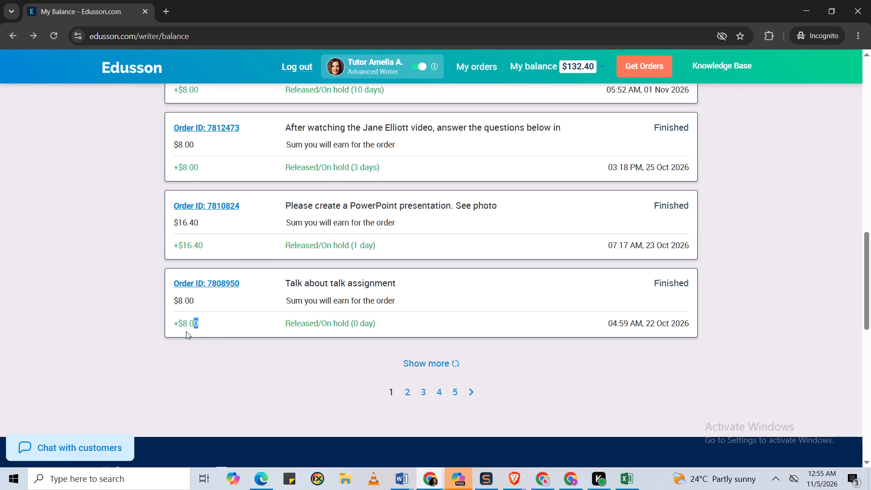
{"action": "left_click_drag", "start_coordinate": [186, 331], "coordinate": [170, 332]}
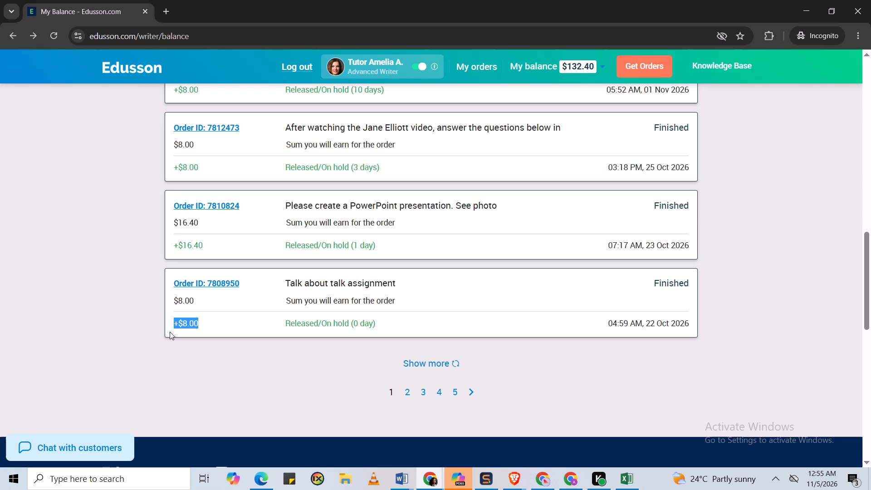
{"action": "key", "text": "ctrl+c"}
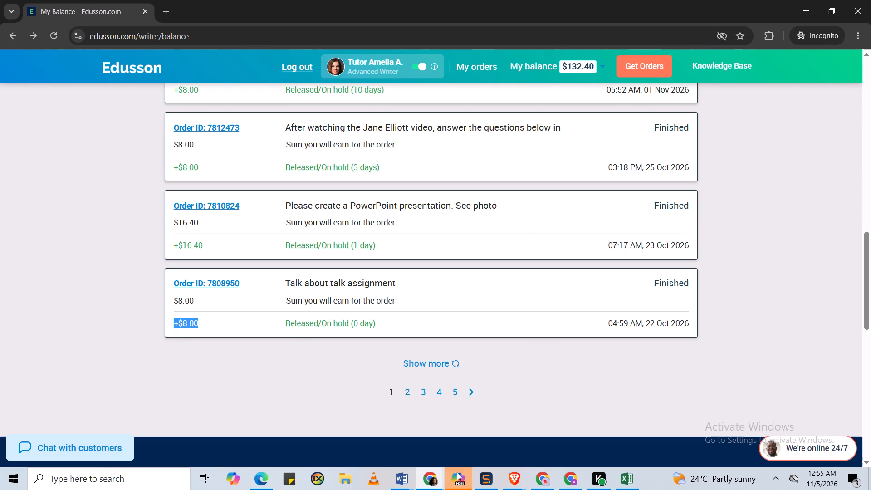
{"action": "left_click", "coordinate": [624, 476]}
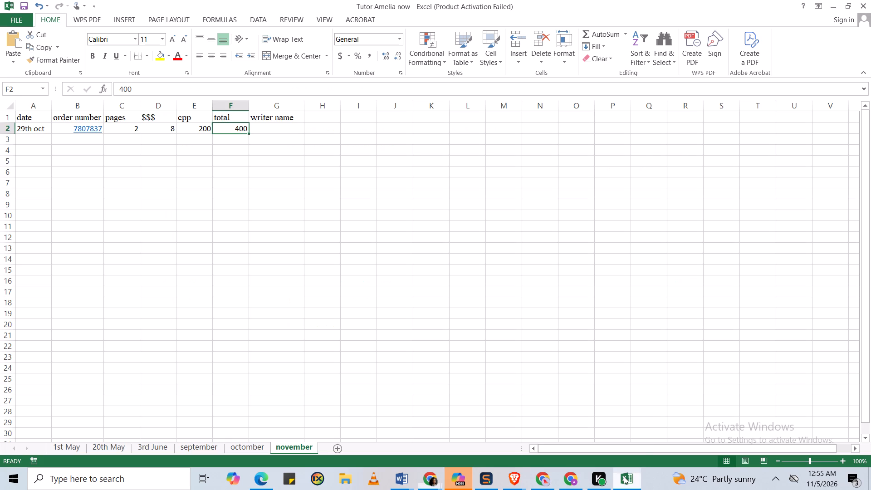
{"action": "left_click", "coordinate": [42, 141]}
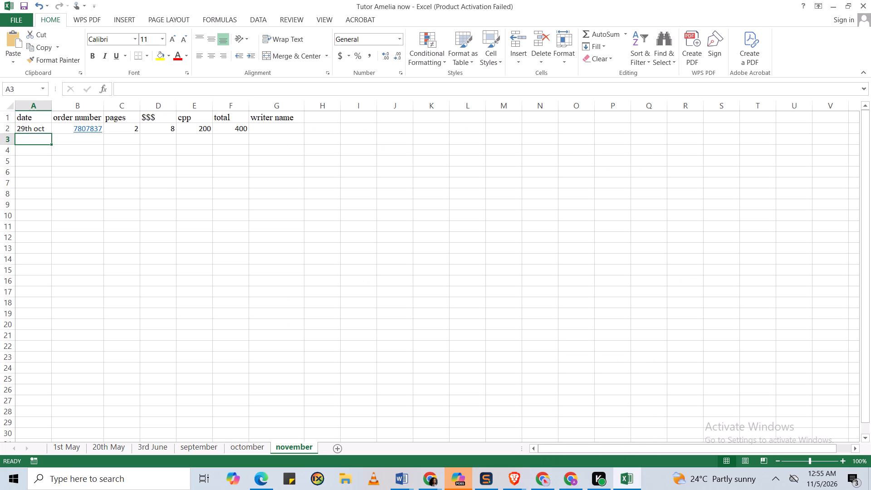
{"action": "type", "text": "22nd"}
{"action": "key", "text": "space"}
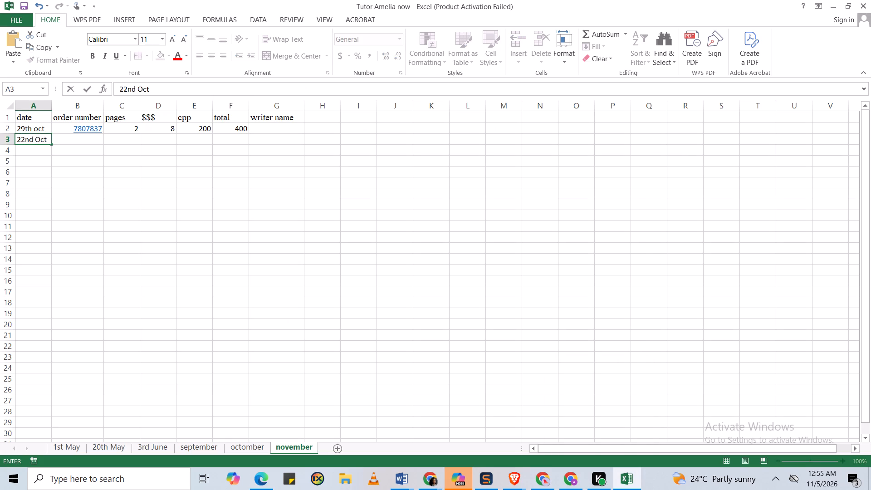
{"action": "key", "text": "Right"}
{"action": "key", "text": "ctrl+v"}
{"action": "key", "text": "Right"}
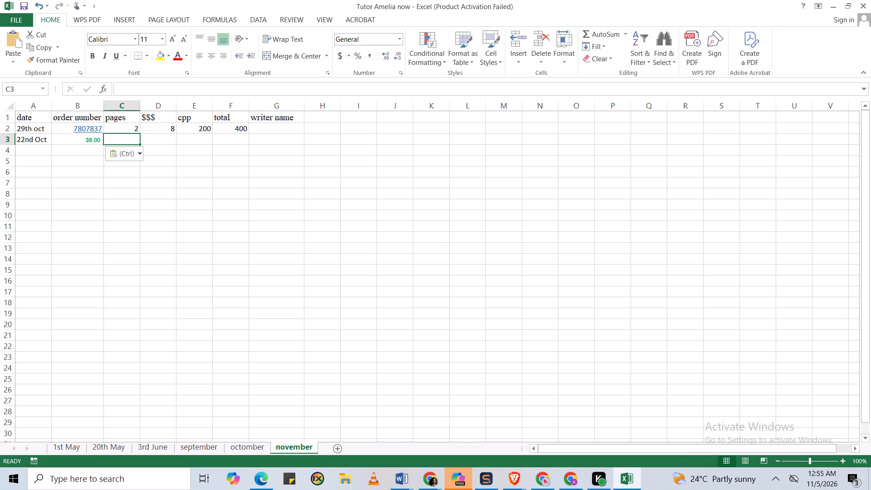
{"action": "key", "text": "Left"}
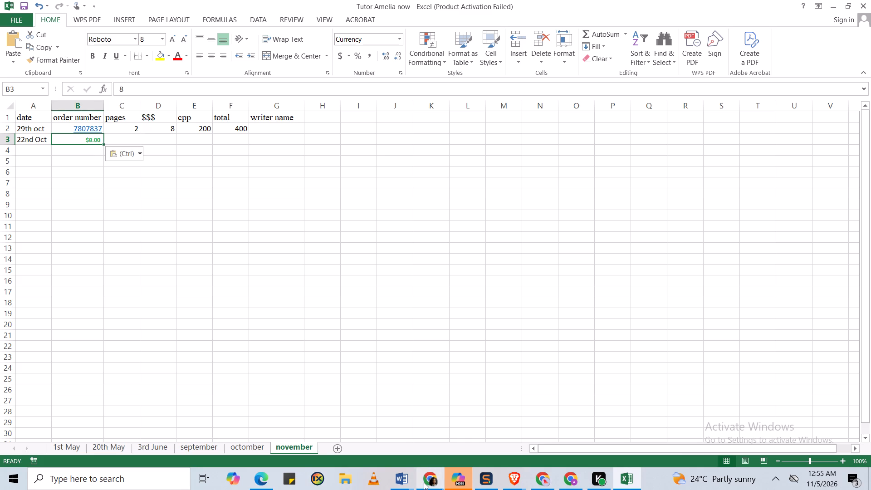
{"action": "left_click", "coordinate": [424, 482]}
{"action": "left_click", "coordinate": [469, 437]}
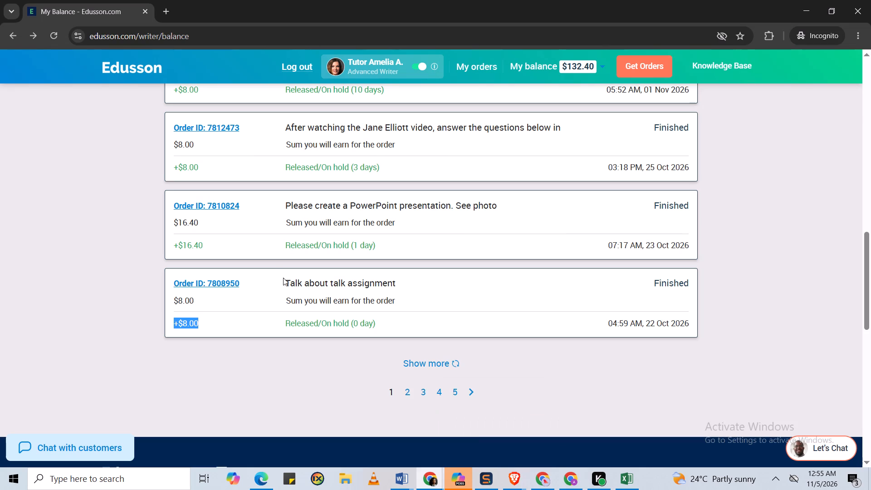
{"action": "left_click_drag", "start_coordinate": [251, 282], "coordinate": [208, 278]}
{"action": "key", "text": "ctrl+c"}
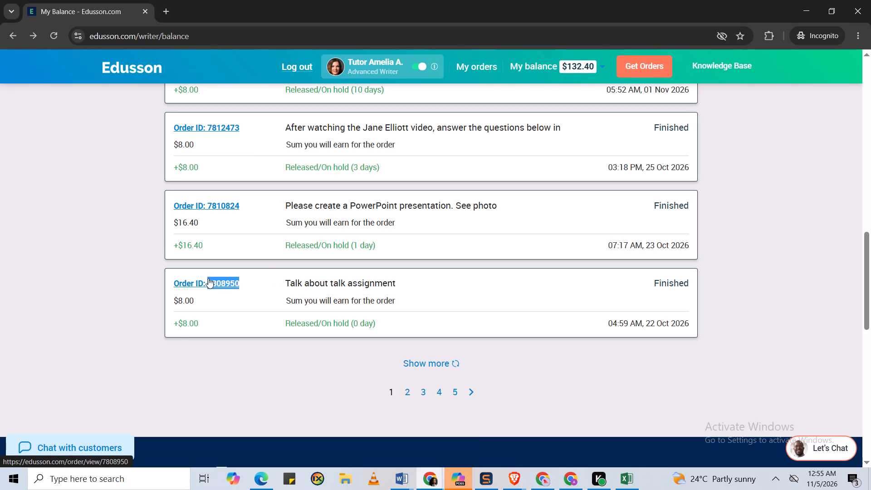
{"action": "key", "text": "ctrl+c"}
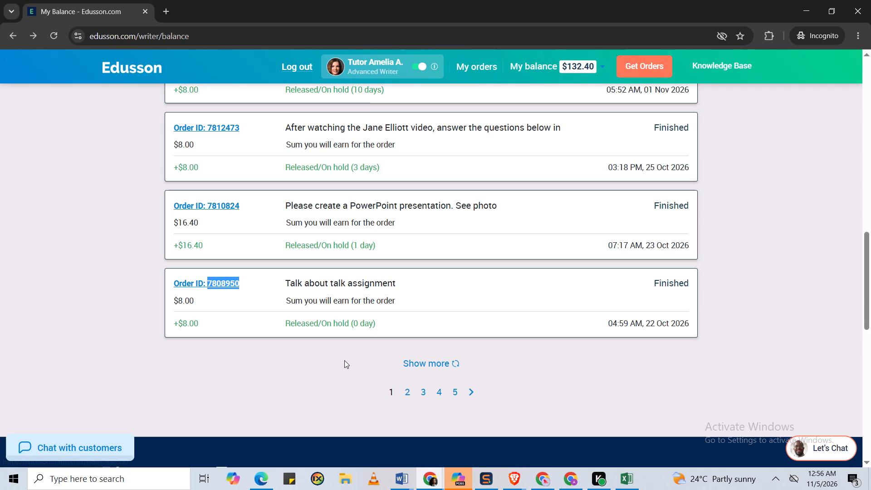
{"action": "key", "text": "ctrl+c"}
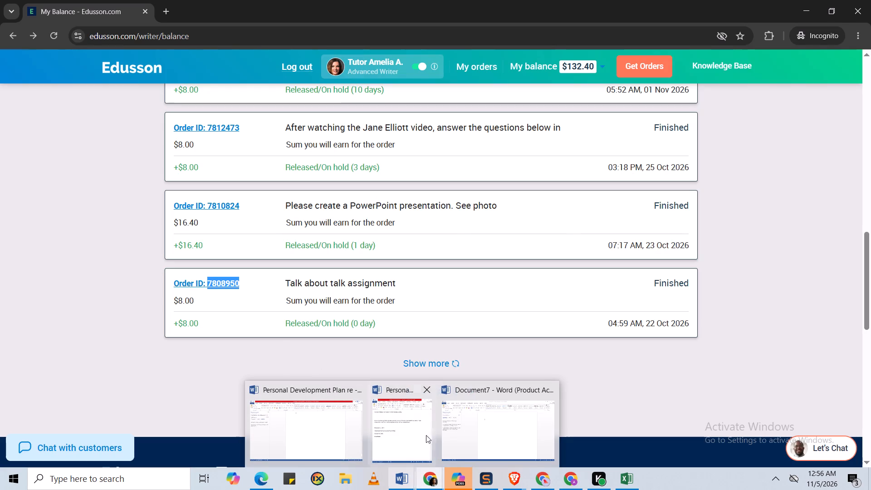
{"action": "left_click", "coordinate": [631, 478]}
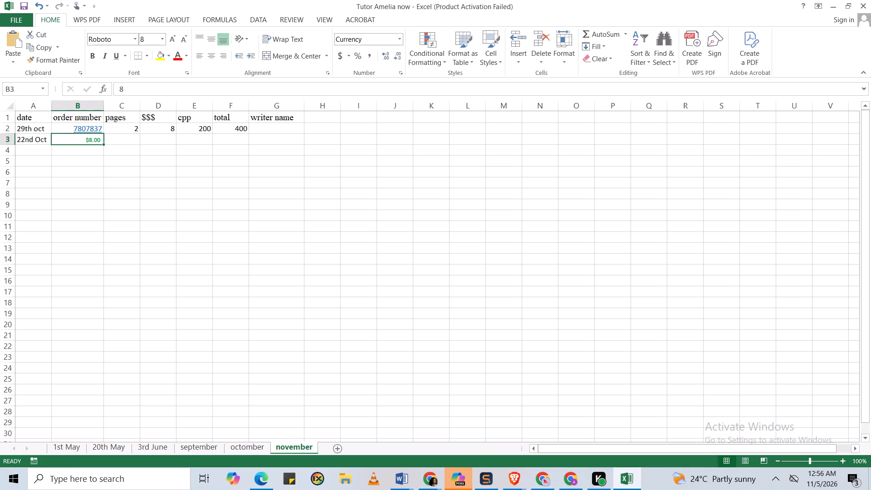
{"action": "key", "text": "ctrl+v"}
{"action": "left_click", "coordinate": [122, 141]}
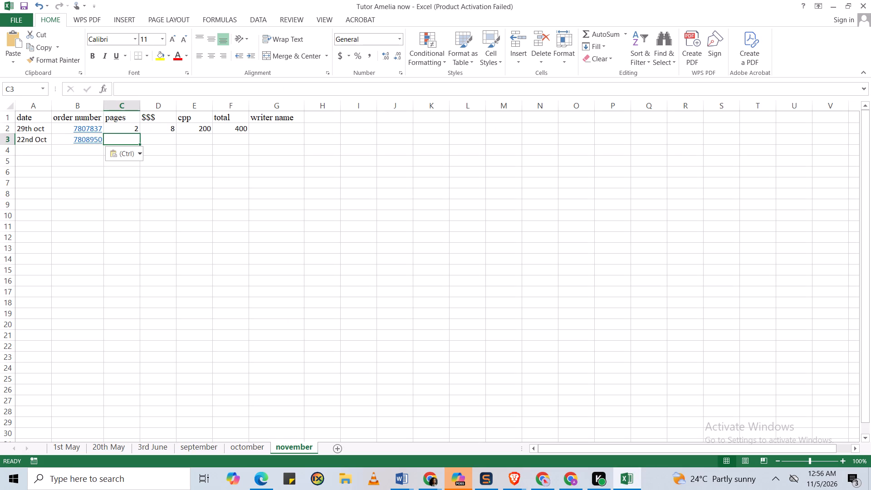
{"action": "key", "text": "2"}
{"action": "key", "text": "Right"}
{"action": "key", "text": "8"}
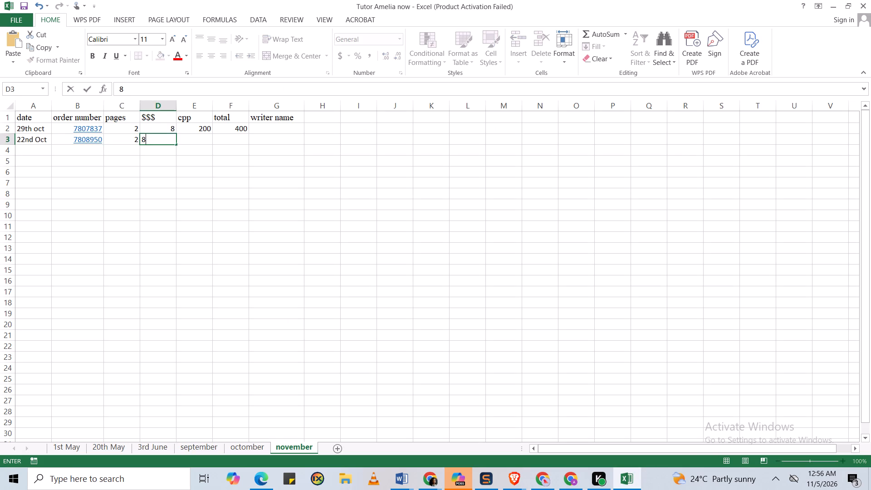
{"action": "key", "text": "Right"}
{"action": "type", "text": "200"}
{"action": "key", "text": "Right"}
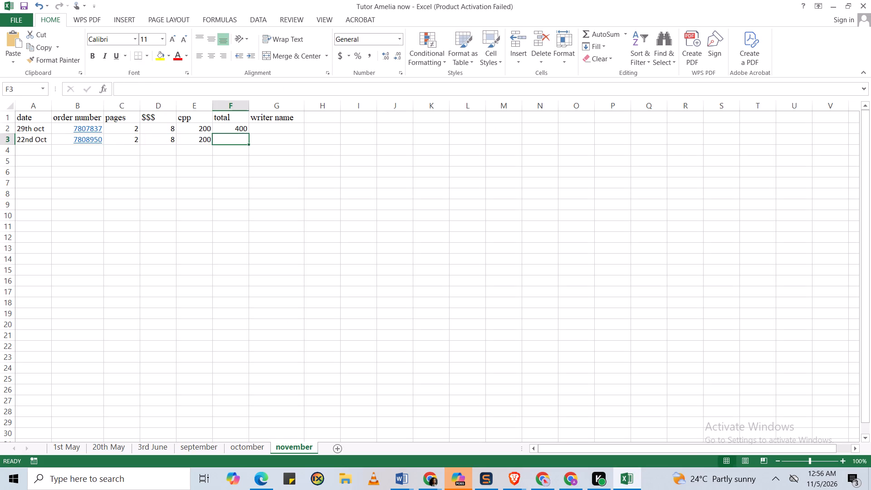
{"action": "type", "text": "400"}
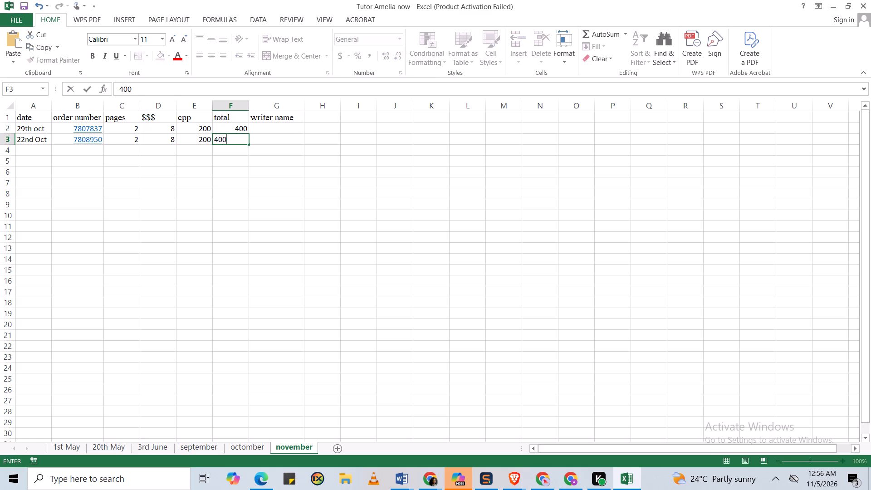
{"action": "left_click", "coordinate": [632, 481]}
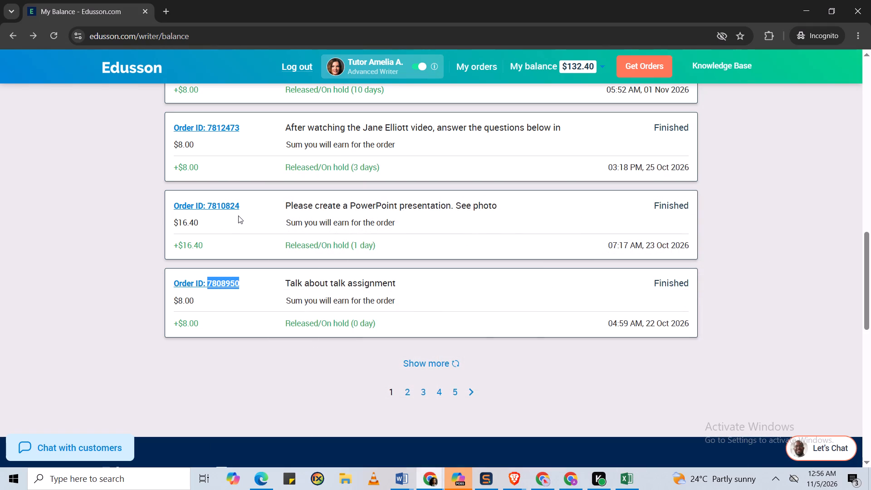
{"action": "left_click_drag", "start_coordinate": [244, 198], "coordinate": [206, 203]}
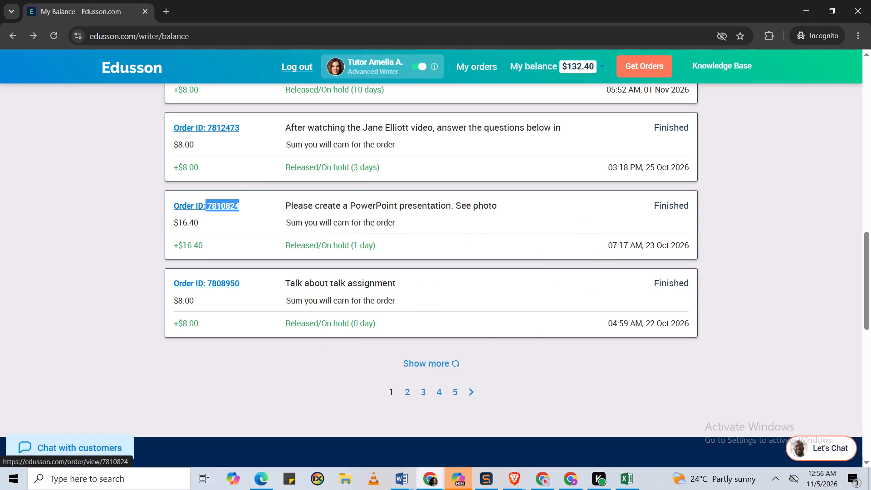
{"action": "left_click_drag", "start_coordinate": [206, 203], "coordinate": [208, 203]}
{"action": "key", "text": "ctrl+c"}
{"action": "left_click", "coordinate": [622, 481]}
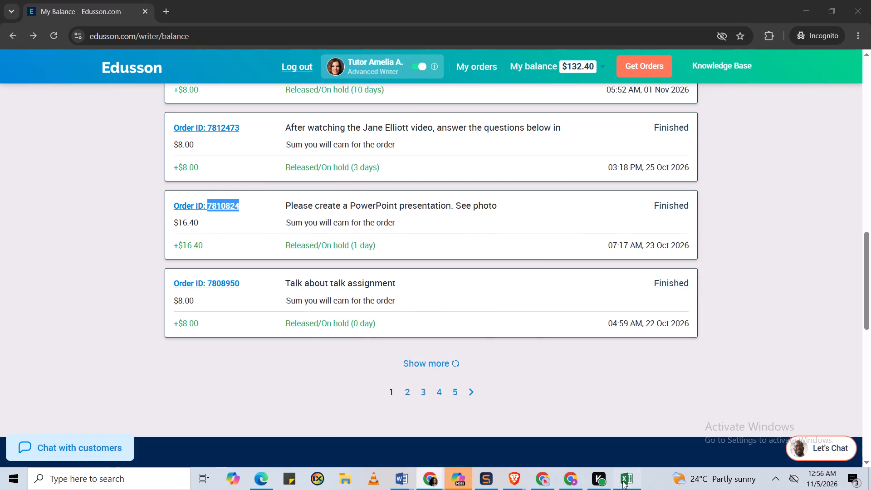
{"action": "left_click", "coordinate": [34, 154]}
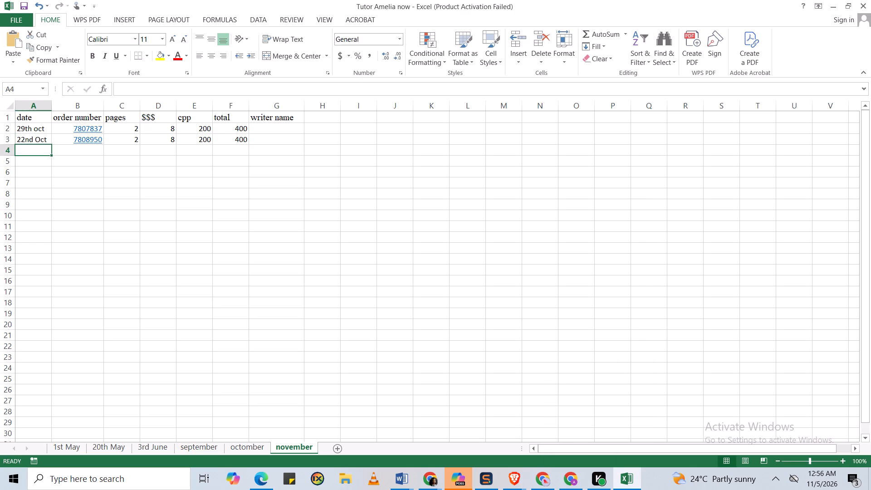
{"action": "type", "text": "23"}
{"action": "type", "text": "rd"}
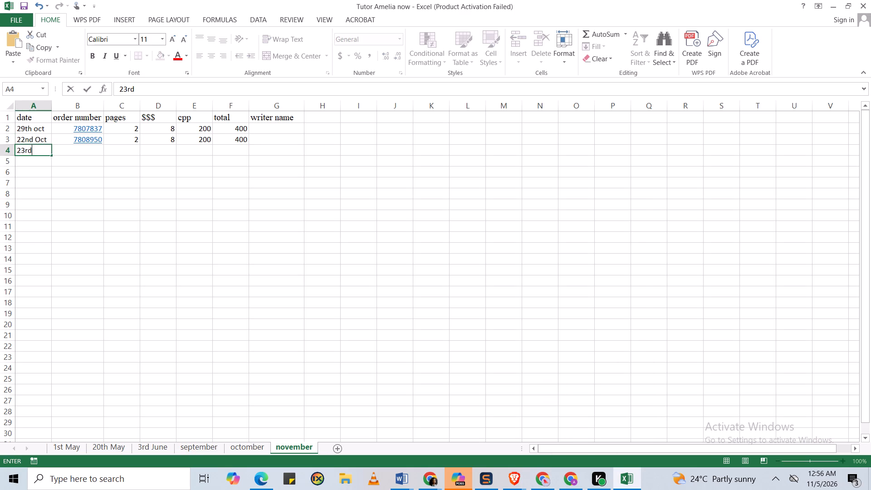
{"action": "key", "text": "space"}
{"action": "type", "text": "oct"}
{"action": "key", "text": "space"}
{"action": "key", "text": "Right"}
{"action": "key", "text": "ctrl+c"}
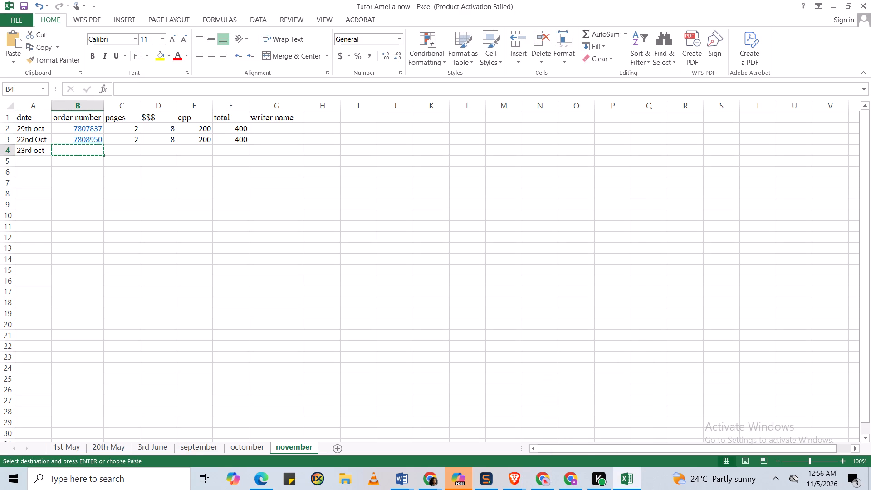
{"action": "key", "text": "ctrl+v"}
{"action": "left_click", "coordinate": [624, 480]}
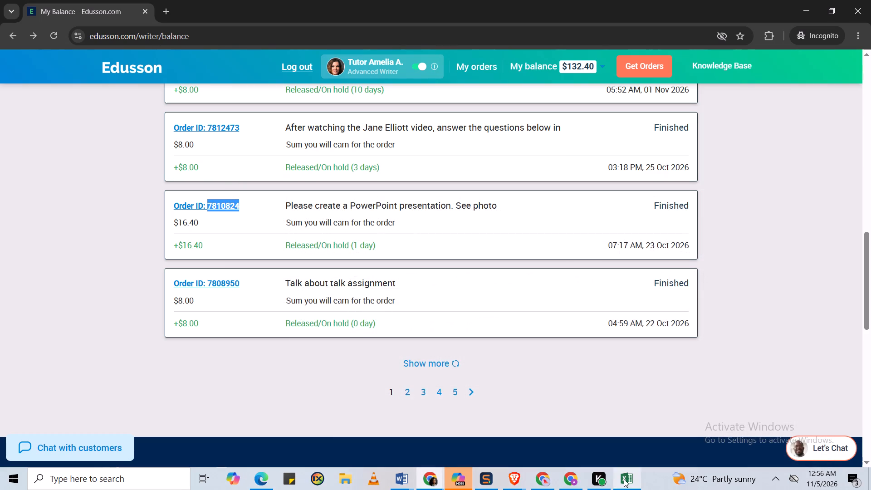
{"action": "right_click", "coordinate": [225, 206]}
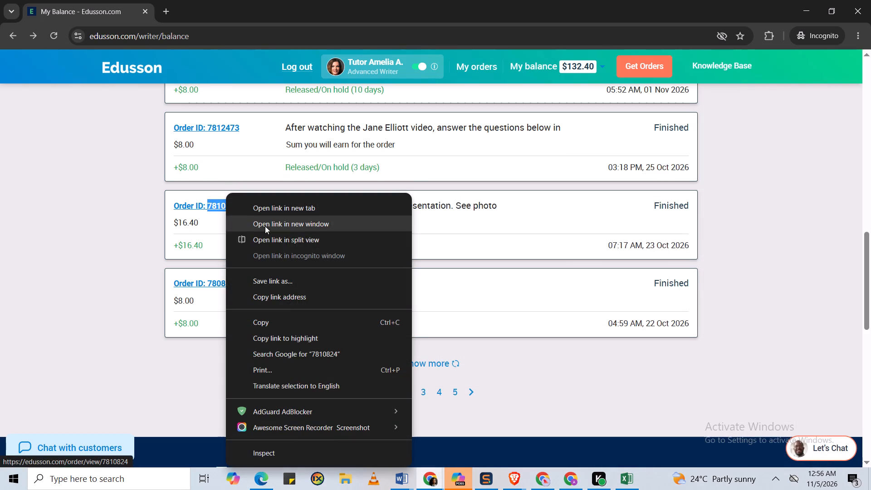
{"action": "left_click", "coordinate": [274, 317]}
{"action": "left_click", "coordinate": [186, 209]}
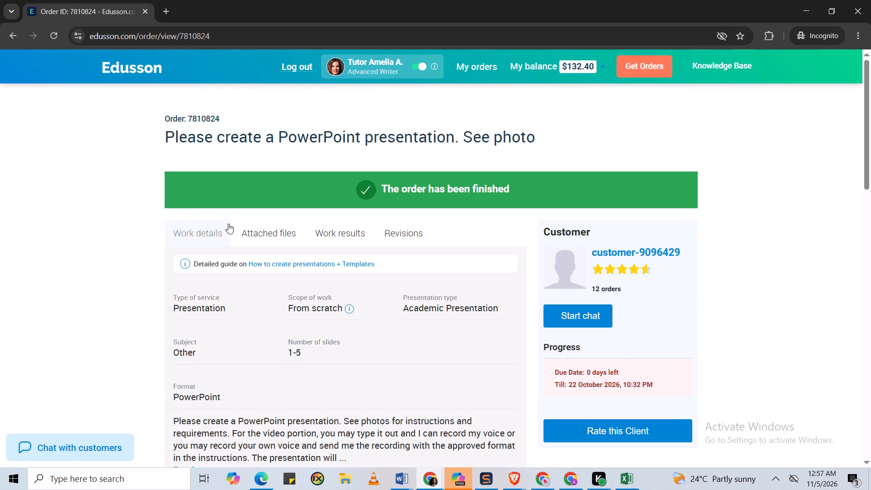
{"action": "left_click", "coordinate": [265, 230]}
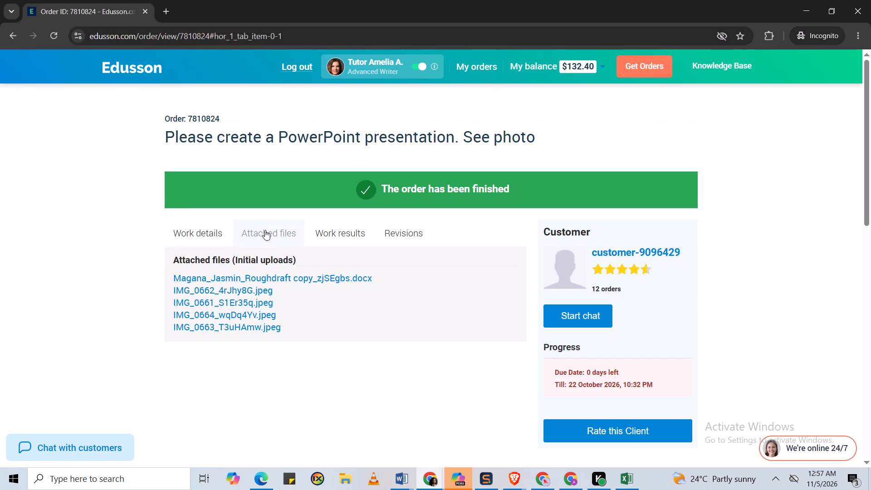
{"action": "left_click", "coordinate": [329, 231]}
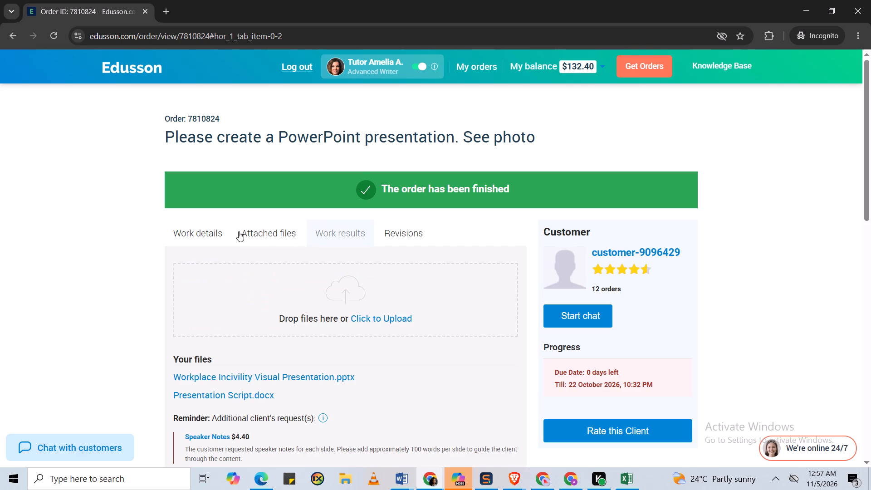
{"action": "left_click", "coordinate": [203, 237]}
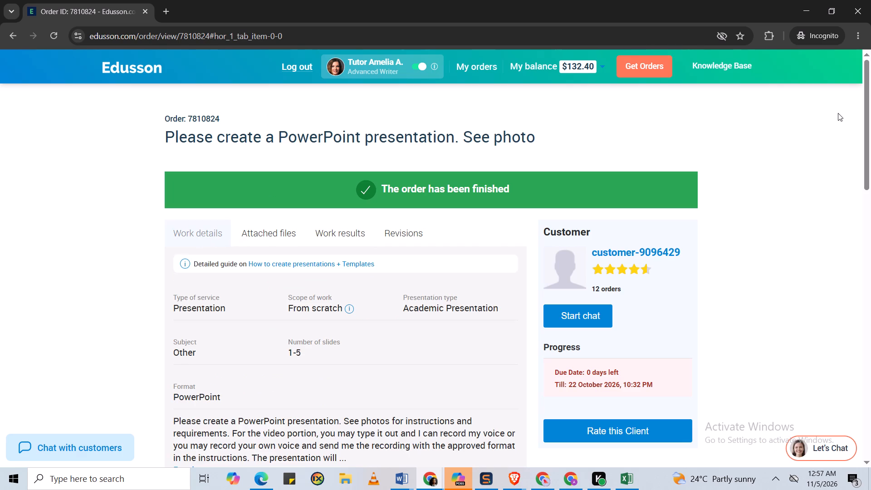
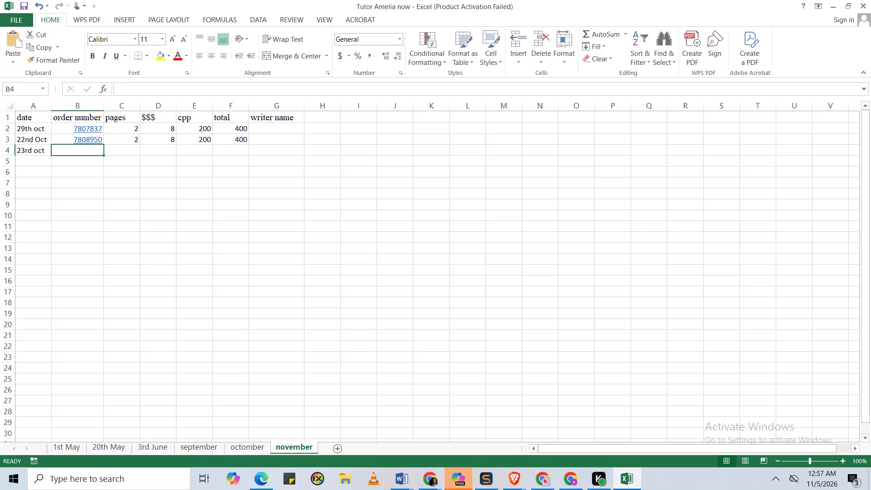
{"action": "key", "text": "ctrl+v"}
{"action": "key", "text": "Right"}
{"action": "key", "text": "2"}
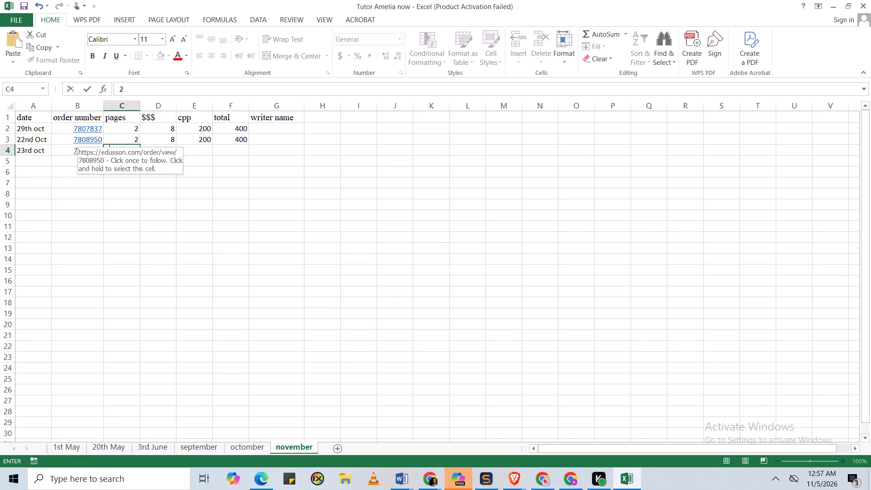
{"action": "key", "text": "BackSpace"}
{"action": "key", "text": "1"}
{"action": "key", "text": "BackSpace"}
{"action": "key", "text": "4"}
{"action": "key", "text": "Right"}
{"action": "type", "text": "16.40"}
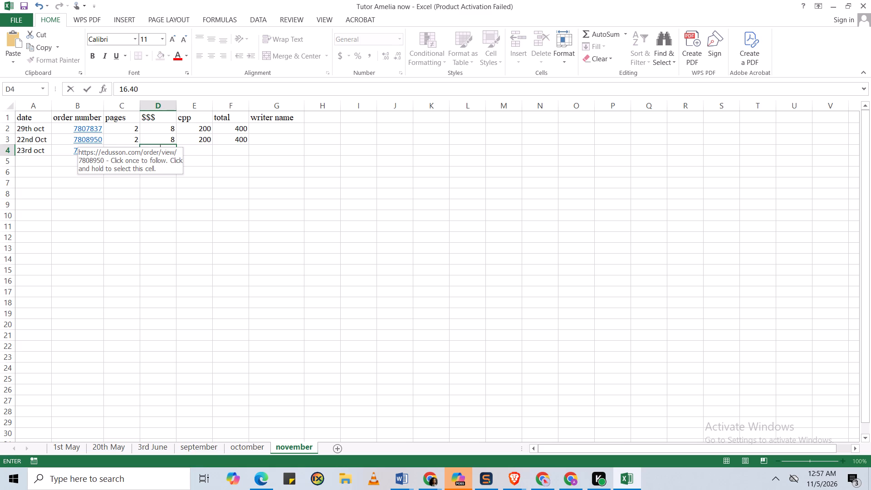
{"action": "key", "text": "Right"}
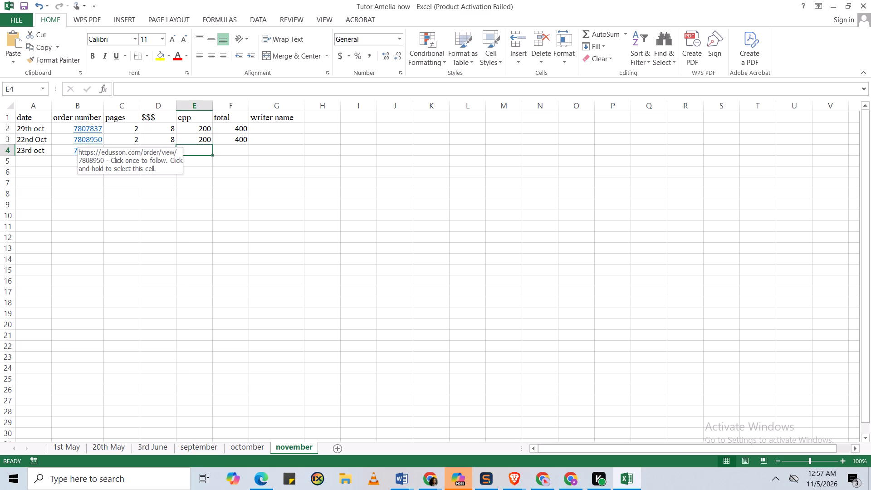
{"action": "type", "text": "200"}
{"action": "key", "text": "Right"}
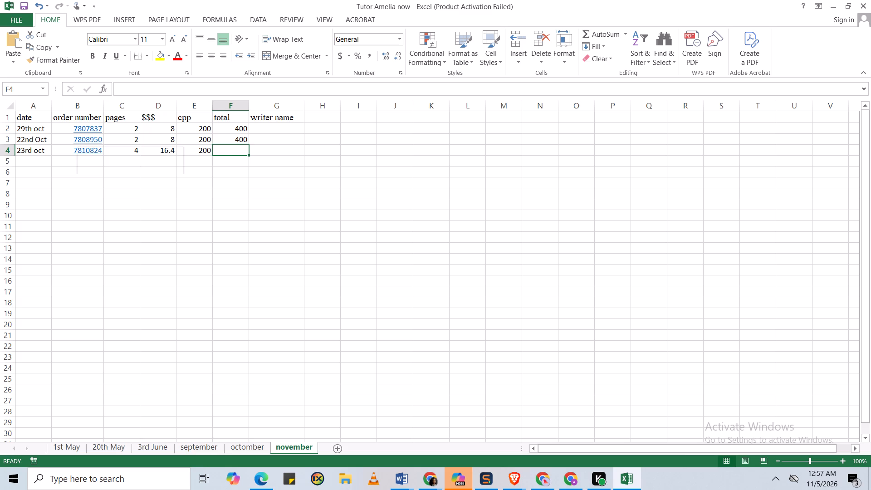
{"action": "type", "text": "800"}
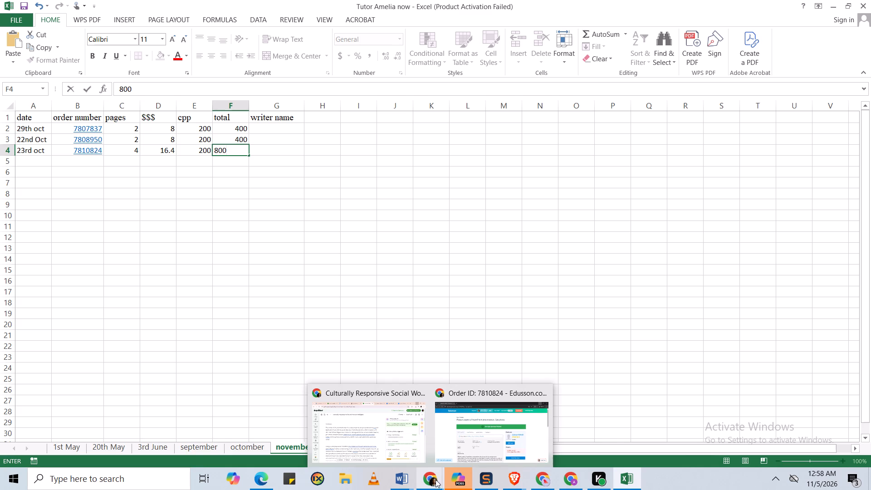
{"action": "left_click", "coordinate": [447, 436]}
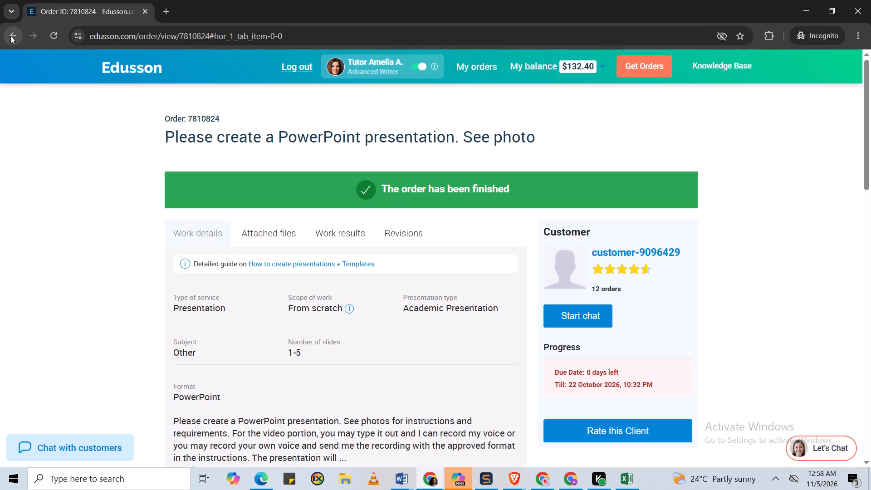
{"action": "left_click", "coordinate": [10, 36]}
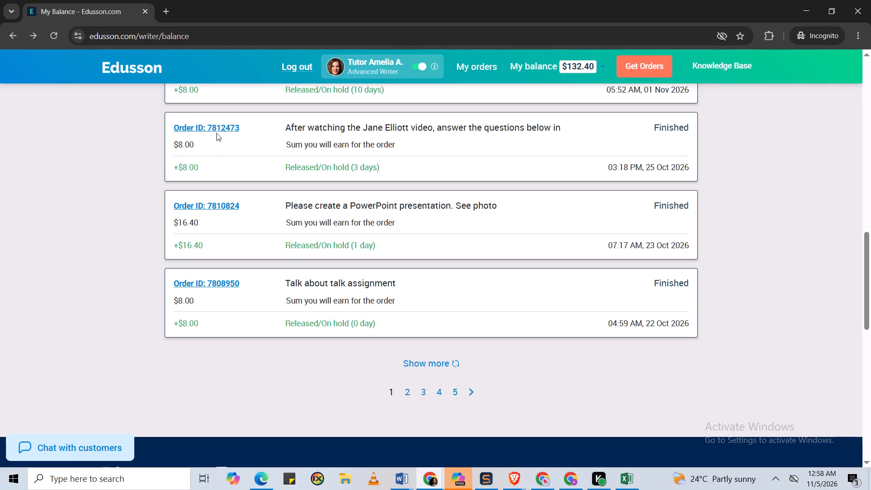
{"action": "left_click_drag", "start_coordinate": [241, 127], "coordinate": [209, 127]}
{"action": "key", "text": "ctrl+c"}
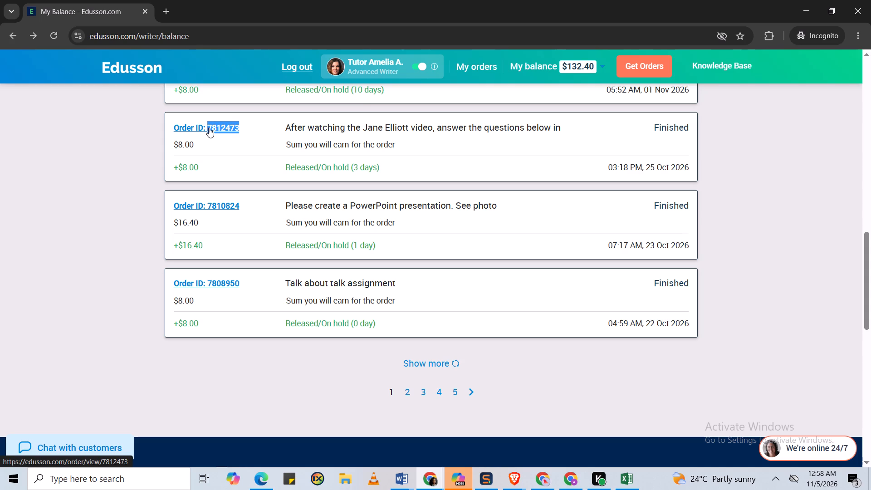
{"action": "left_click", "coordinate": [802, 7]}
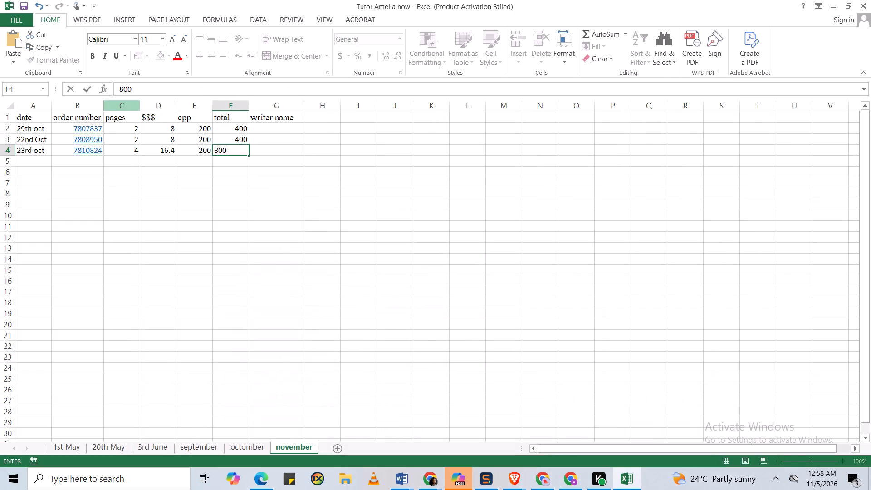
{"action": "left_click", "coordinate": [26, 157]}
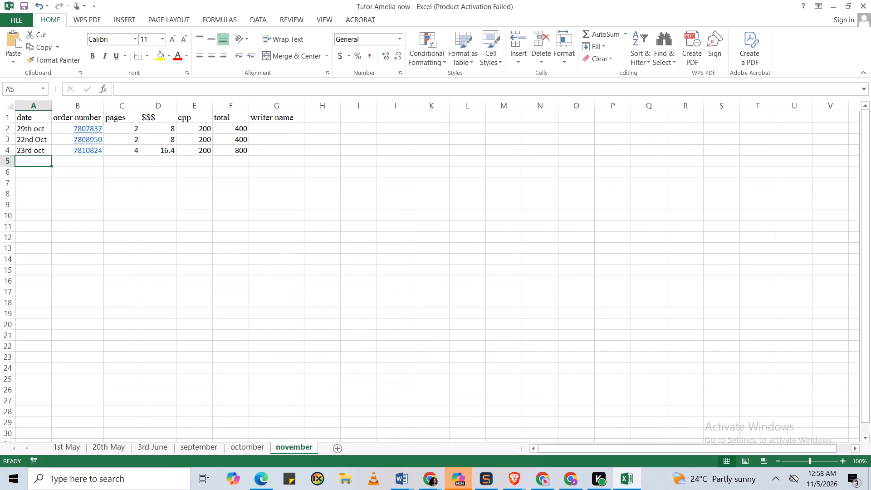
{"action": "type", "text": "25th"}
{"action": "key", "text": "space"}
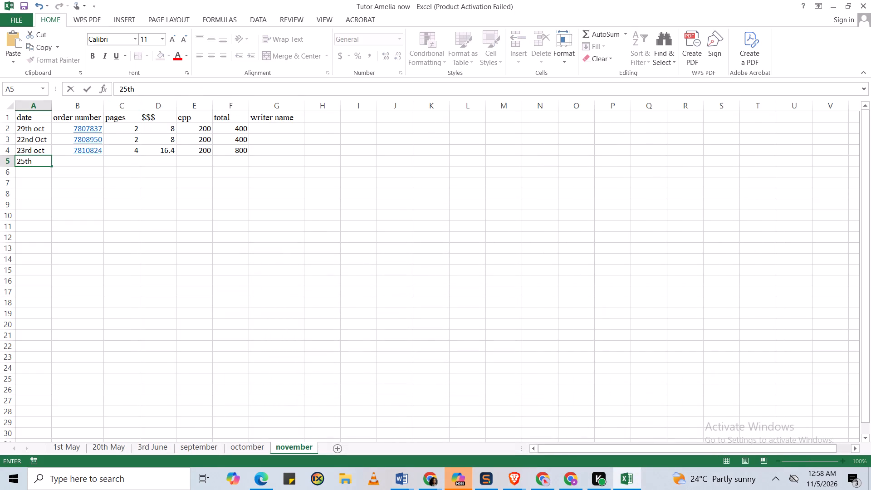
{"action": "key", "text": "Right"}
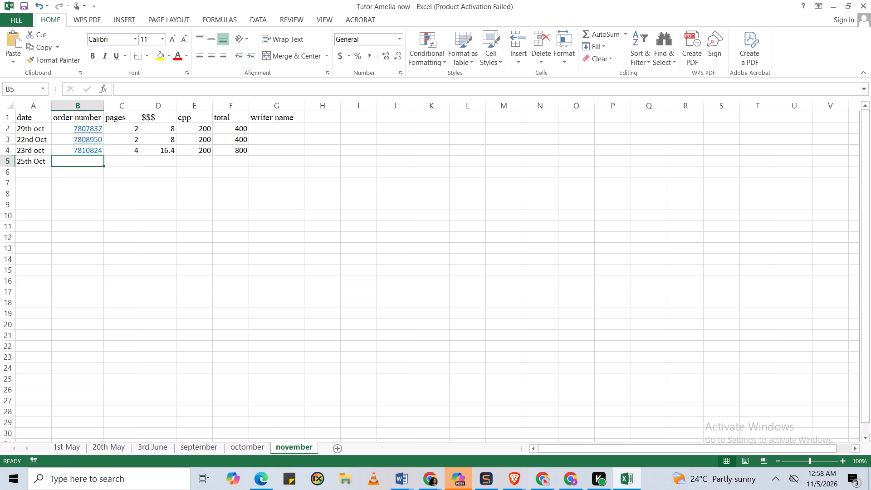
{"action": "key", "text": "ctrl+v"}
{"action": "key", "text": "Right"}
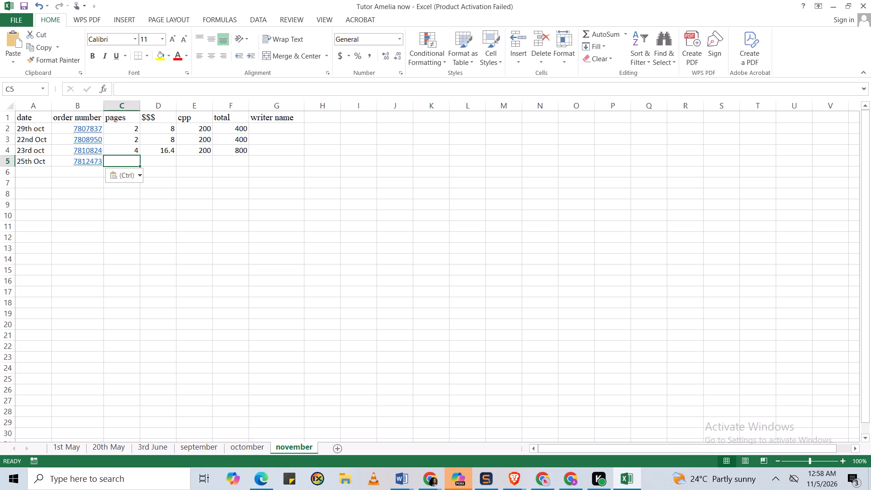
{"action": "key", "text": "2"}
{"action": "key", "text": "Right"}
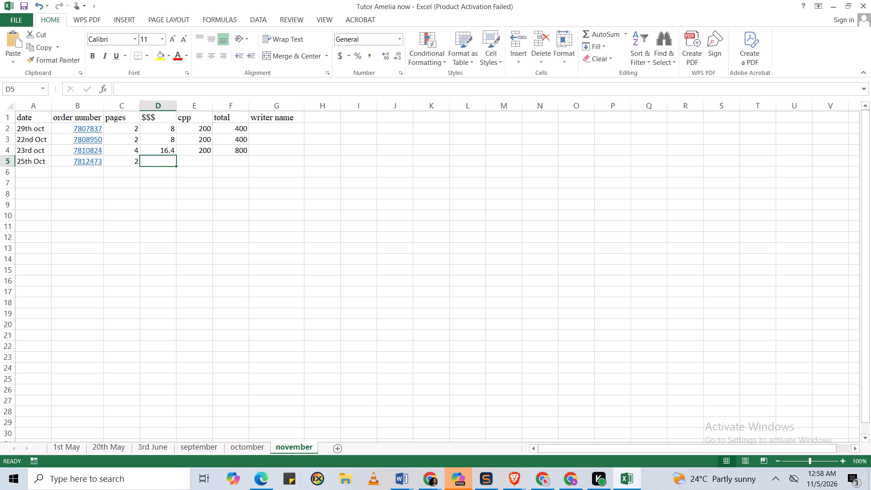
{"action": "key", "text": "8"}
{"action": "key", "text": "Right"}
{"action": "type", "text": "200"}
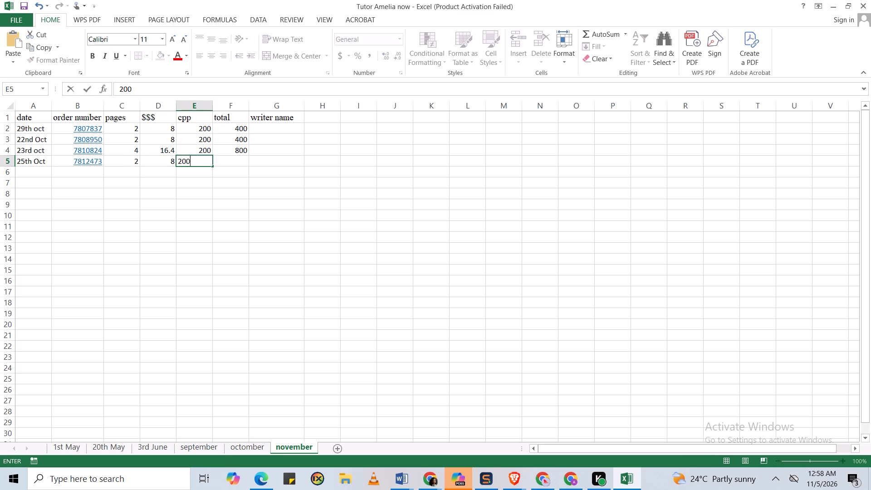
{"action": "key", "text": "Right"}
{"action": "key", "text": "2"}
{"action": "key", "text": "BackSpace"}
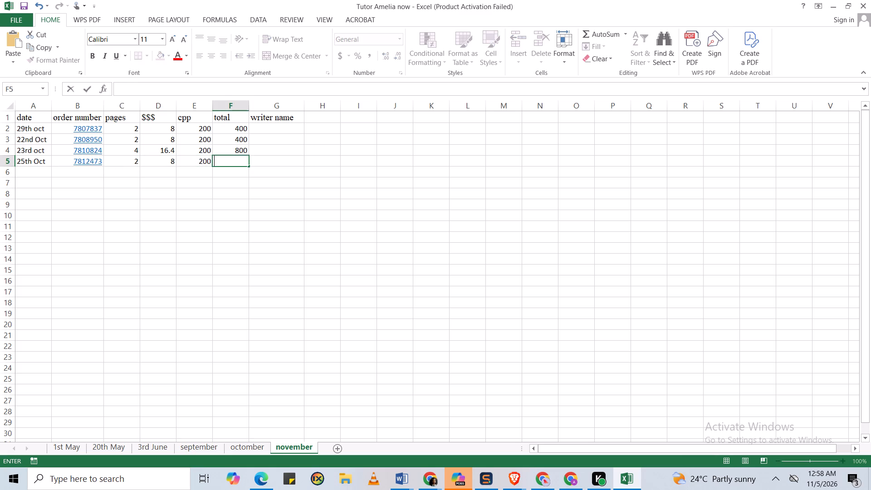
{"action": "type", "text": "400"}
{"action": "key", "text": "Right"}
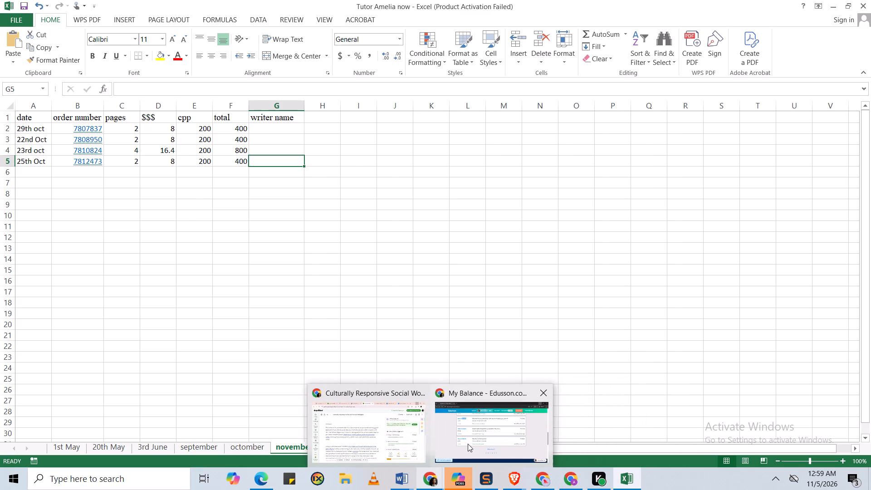
{"action": "left_click", "coordinate": [468, 444]}
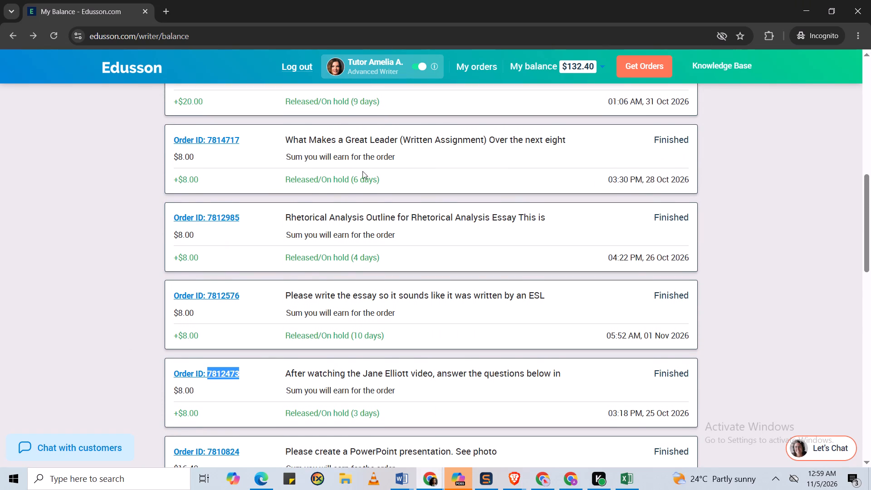
{"action": "left_click_drag", "start_coordinate": [247, 299], "coordinate": [227, 296]}
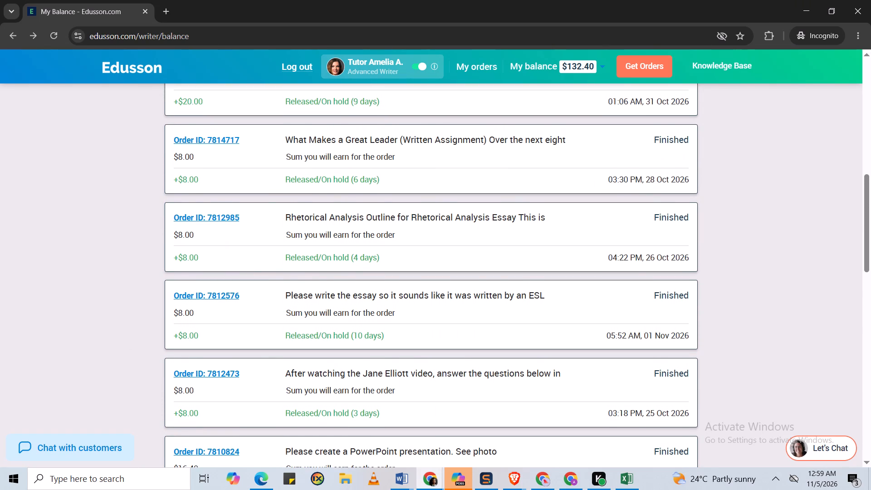
{"action": "left_click_drag", "start_coordinate": [227, 296], "coordinate": [206, 294]}
{"action": "key", "text": "ctrl+c"}
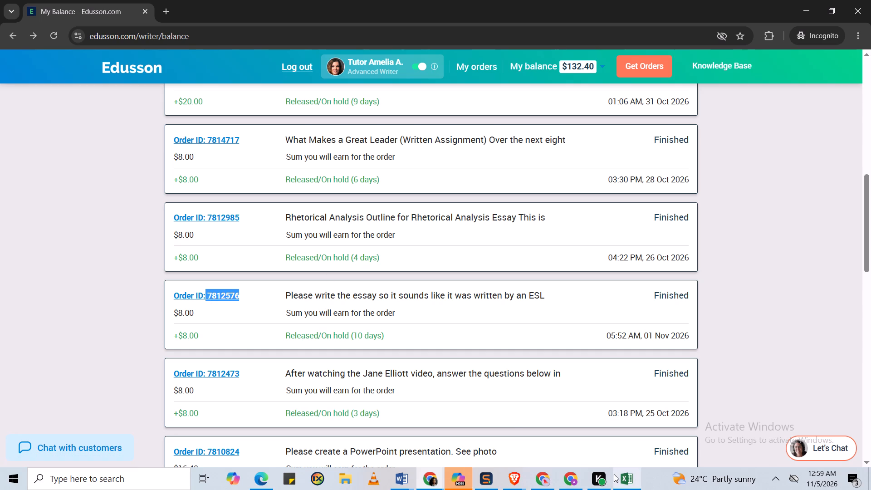
{"action": "left_click", "coordinate": [631, 479]}
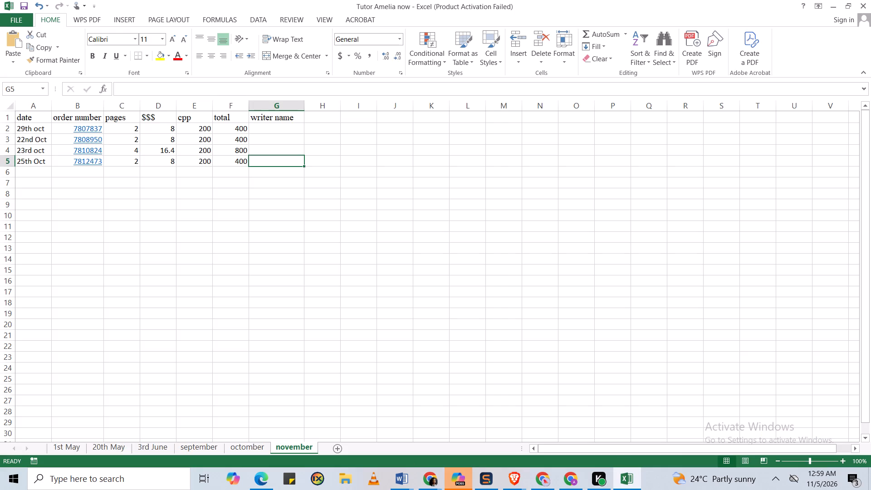
{"action": "left_click", "coordinate": [35, 205]}
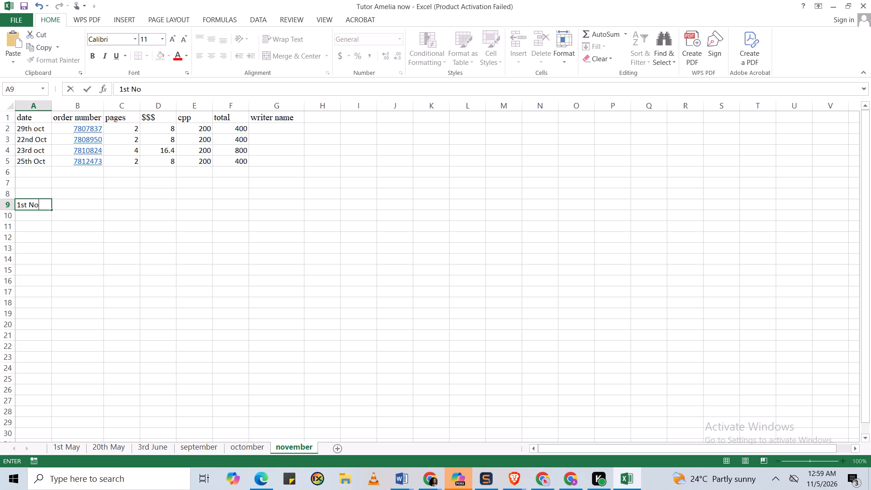
{"action": "key", "text": "BackSpace"}
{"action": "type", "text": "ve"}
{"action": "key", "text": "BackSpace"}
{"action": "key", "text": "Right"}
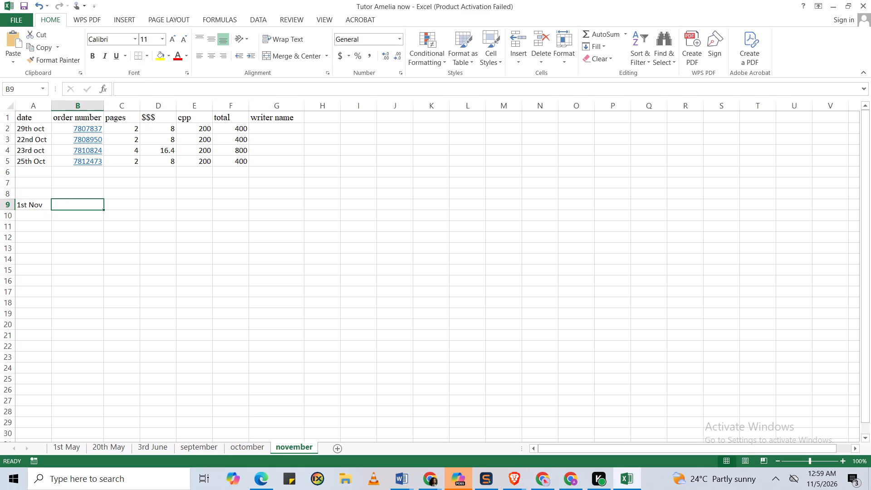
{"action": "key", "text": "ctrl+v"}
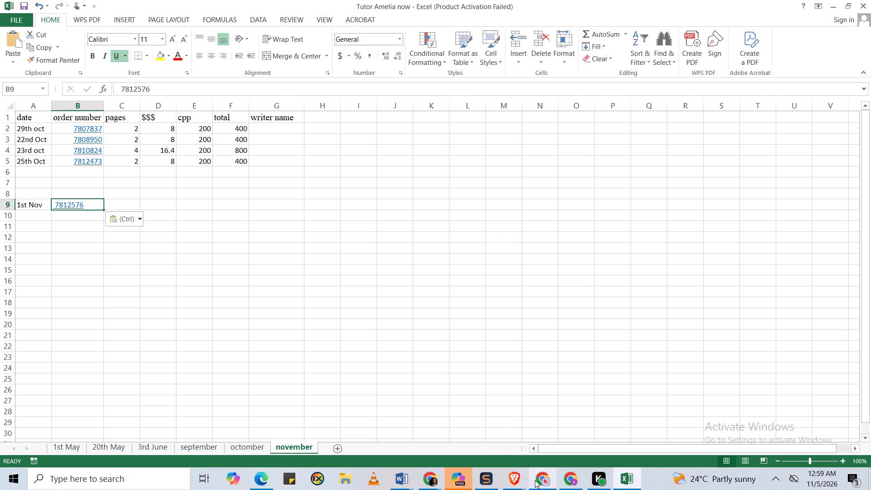
{"action": "left_click", "coordinate": [433, 478]}
{"action": "left_click", "coordinate": [503, 440]}
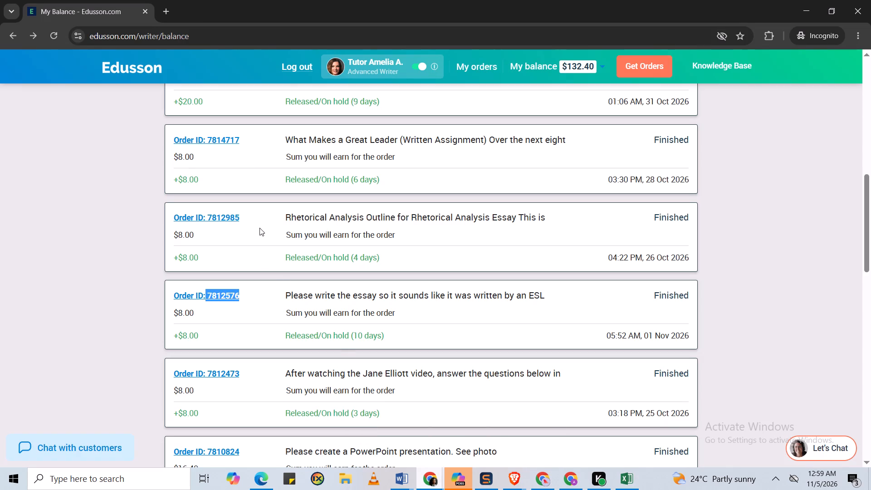
{"action": "left_click_drag", "start_coordinate": [238, 214], "coordinate": [204, 214]}
{"action": "left_click_drag", "start_coordinate": [252, 214], "coordinate": [209, 213]}
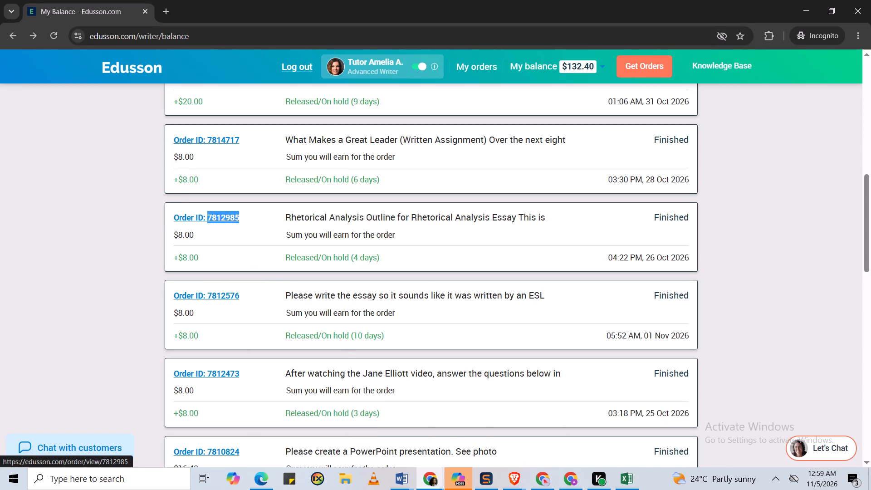
{"action": "left_click_drag", "start_coordinate": [209, 213], "coordinate": [206, 213]}
{"action": "key", "text": "ctrl+c"}
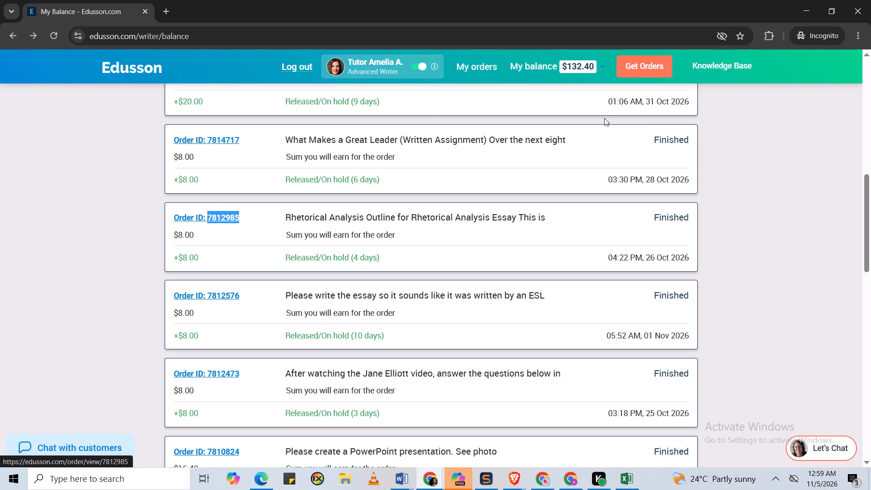
{"action": "left_click", "coordinate": [809, 16]}
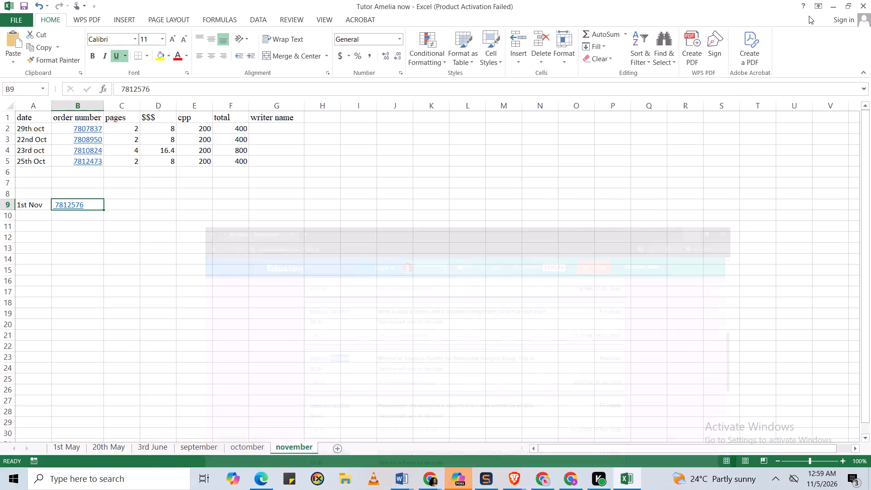
{"action": "left_click", "coordinate": [32, 169]}
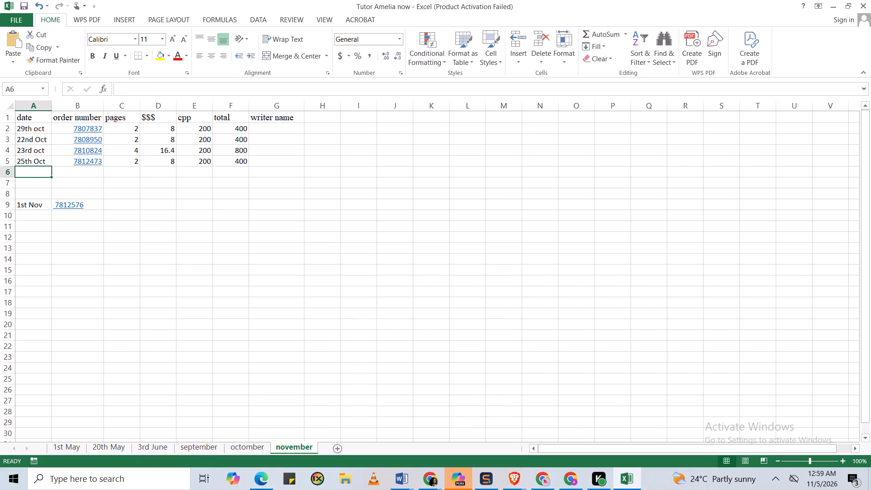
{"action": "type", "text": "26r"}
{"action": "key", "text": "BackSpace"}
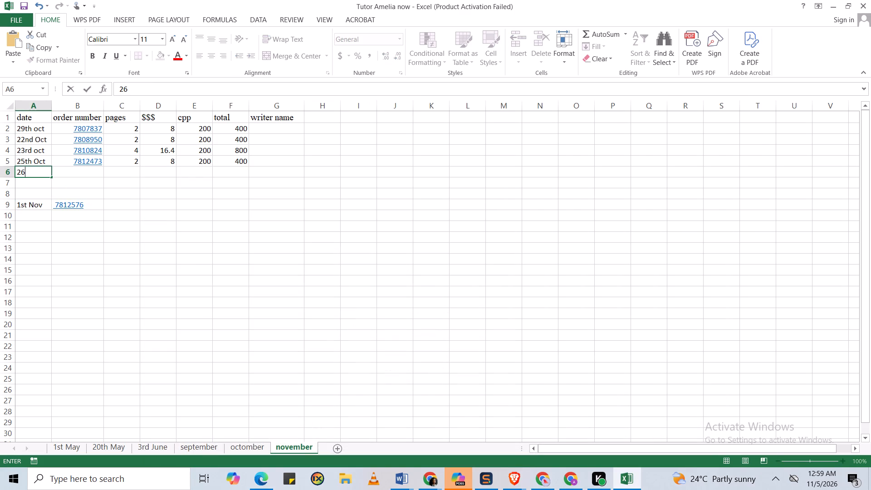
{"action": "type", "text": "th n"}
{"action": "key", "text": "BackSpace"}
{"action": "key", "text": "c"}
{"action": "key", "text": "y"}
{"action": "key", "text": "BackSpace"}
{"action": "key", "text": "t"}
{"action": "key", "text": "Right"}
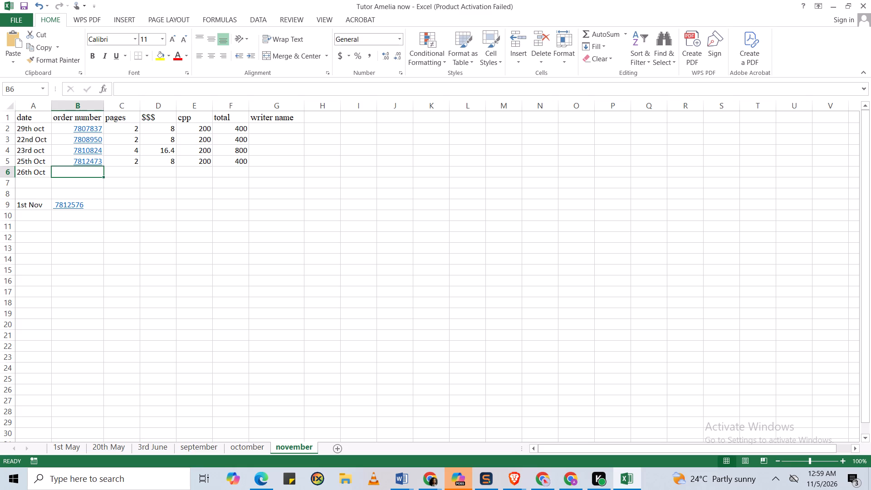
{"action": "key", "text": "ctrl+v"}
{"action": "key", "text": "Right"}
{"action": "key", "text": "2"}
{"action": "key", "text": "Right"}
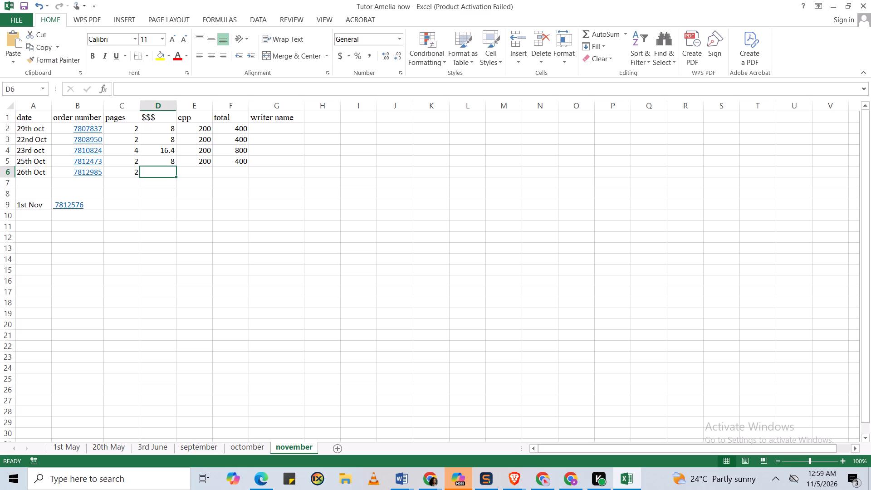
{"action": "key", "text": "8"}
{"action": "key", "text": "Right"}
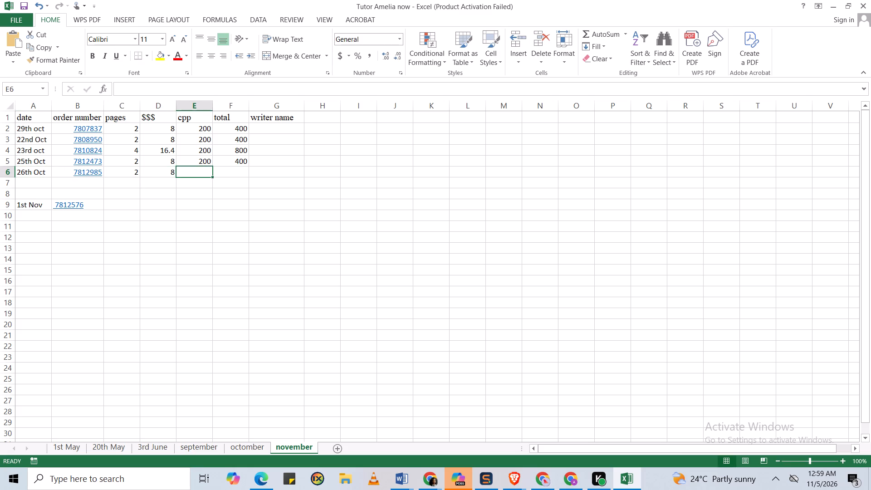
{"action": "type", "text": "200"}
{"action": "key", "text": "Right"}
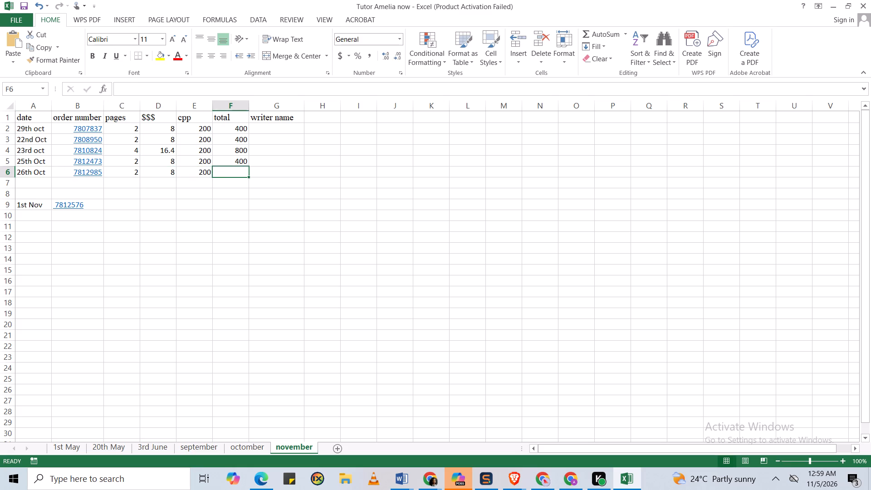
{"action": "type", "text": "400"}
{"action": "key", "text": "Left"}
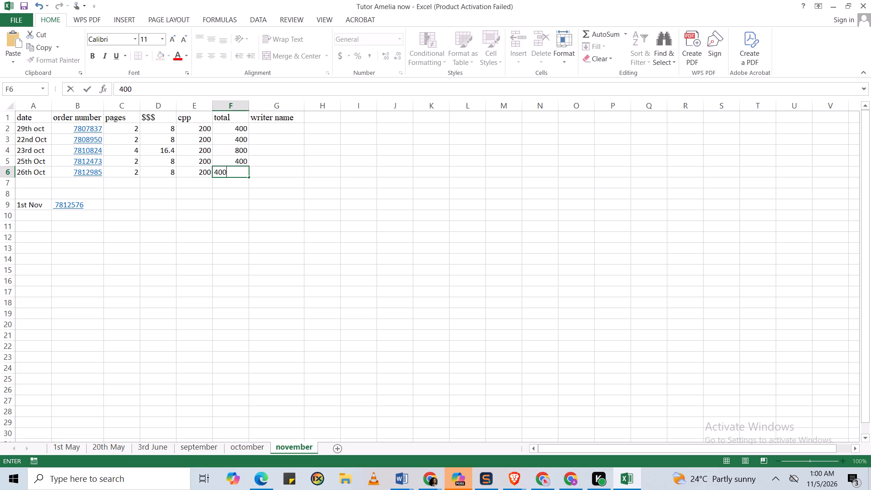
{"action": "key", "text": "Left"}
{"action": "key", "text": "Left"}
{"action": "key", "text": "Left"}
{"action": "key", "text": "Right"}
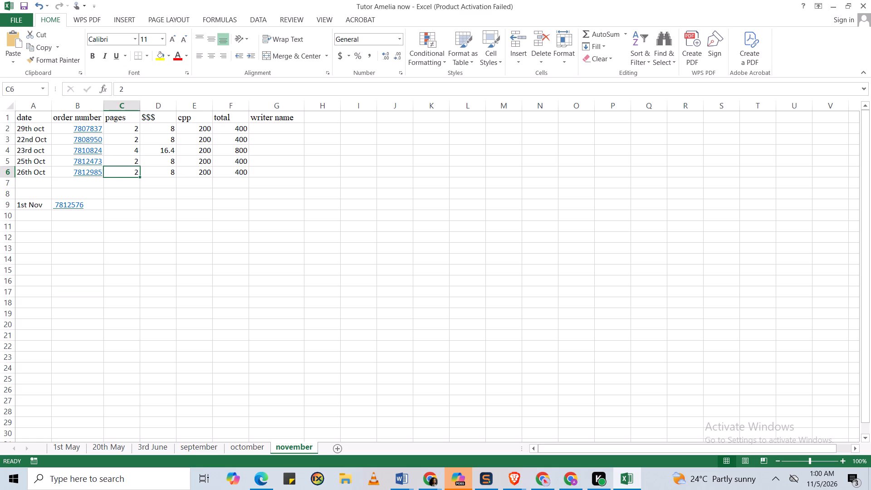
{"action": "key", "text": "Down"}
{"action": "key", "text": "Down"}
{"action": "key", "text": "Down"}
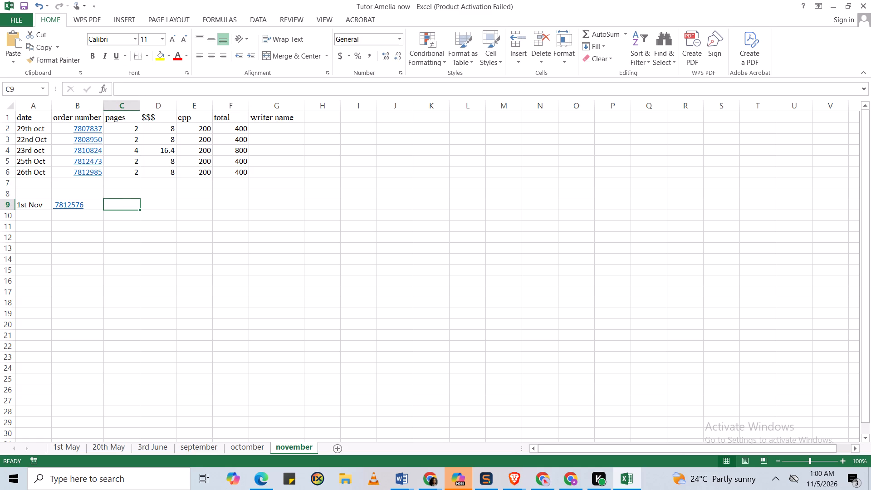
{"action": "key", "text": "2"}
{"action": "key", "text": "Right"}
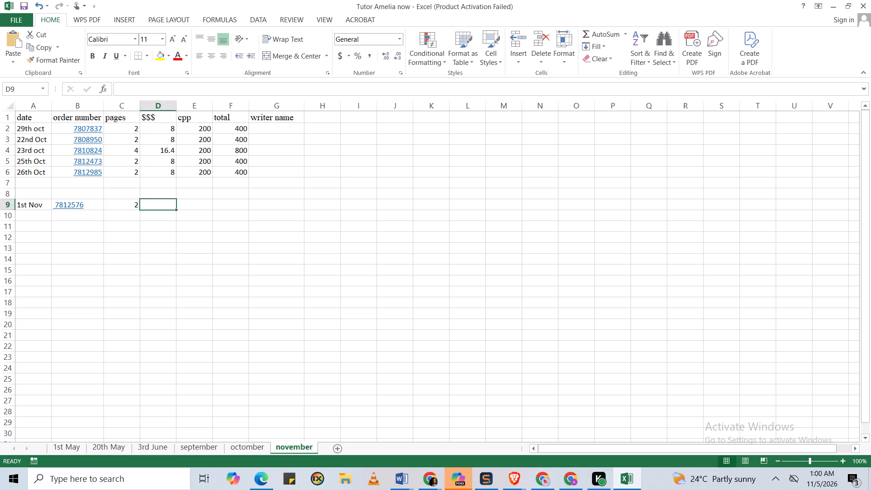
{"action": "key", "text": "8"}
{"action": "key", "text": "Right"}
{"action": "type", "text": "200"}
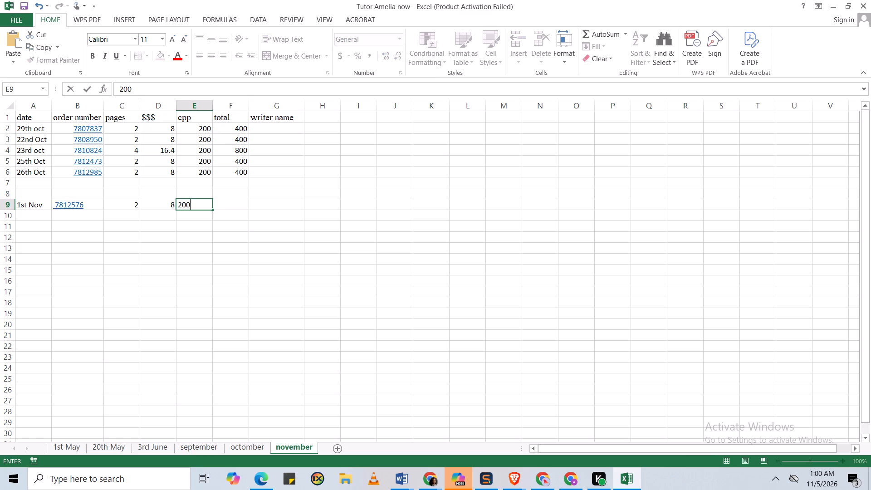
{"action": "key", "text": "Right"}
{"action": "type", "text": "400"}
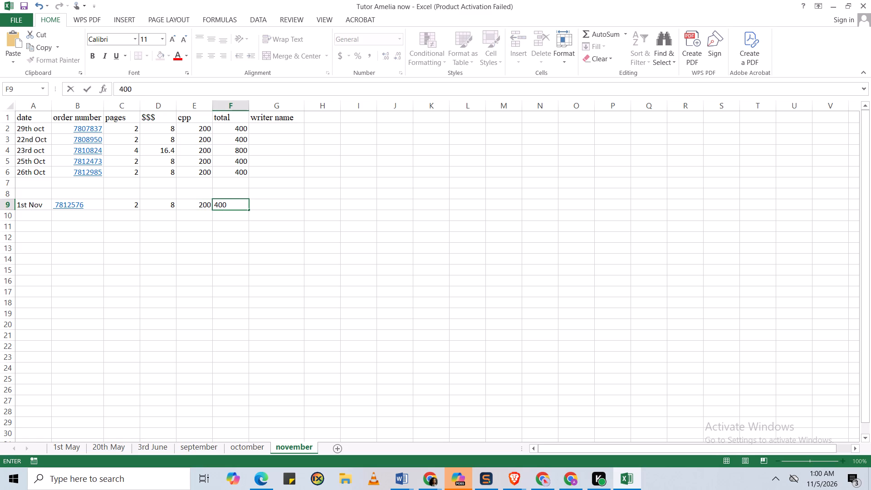
{"action": "left_click", "coordinate": [35, 179]}
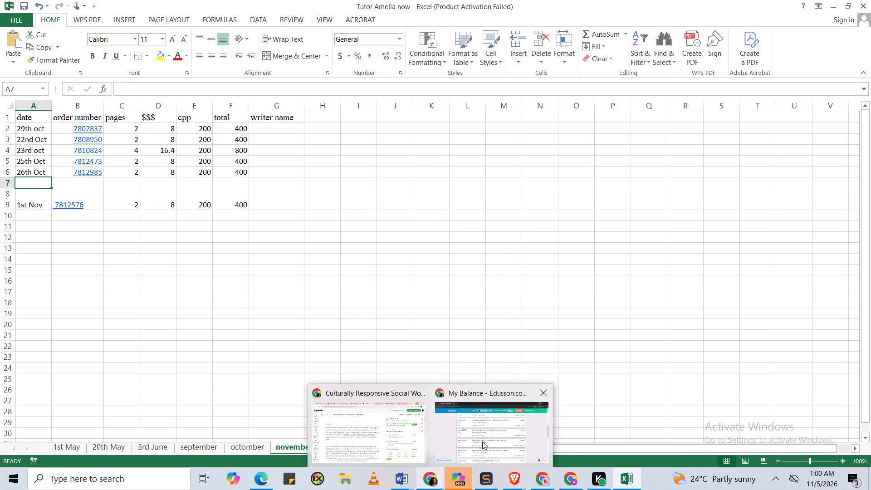
{"action": "left_click", "coordinate": [482, 441]}
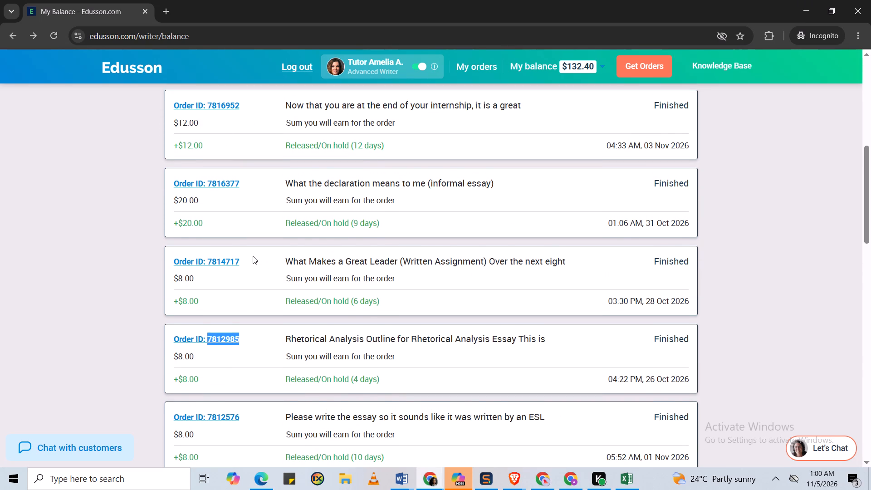
{"action": "left_click_drag", "start_coordinate": [242, 255], "coordinate": [208, 255]}
{"action": "key", "text": "ctrl+c"}
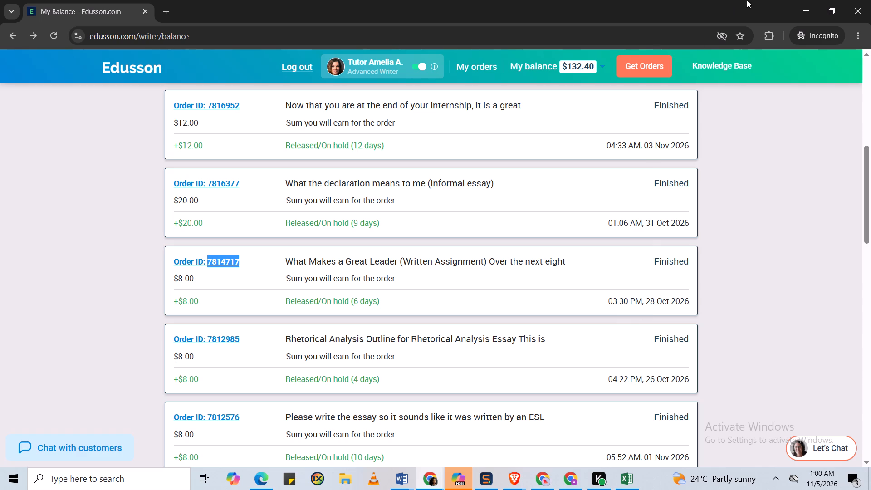
{"action": "left_click", "coordinate": [808, 10]}
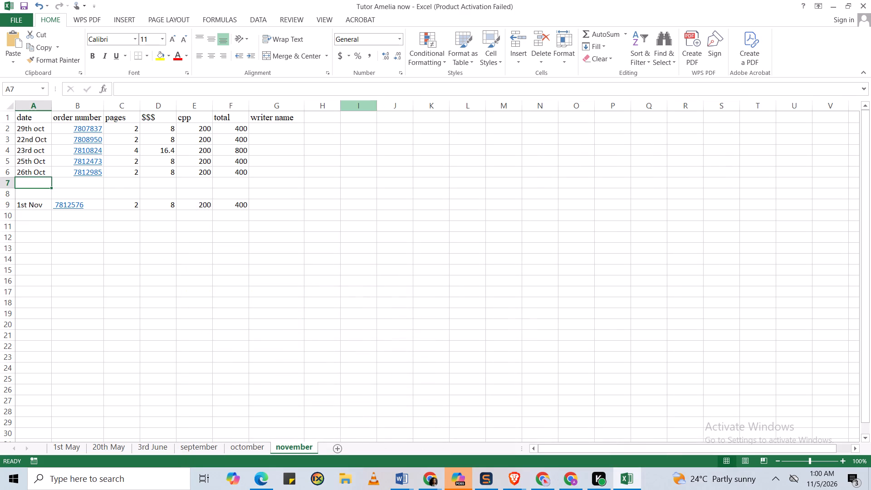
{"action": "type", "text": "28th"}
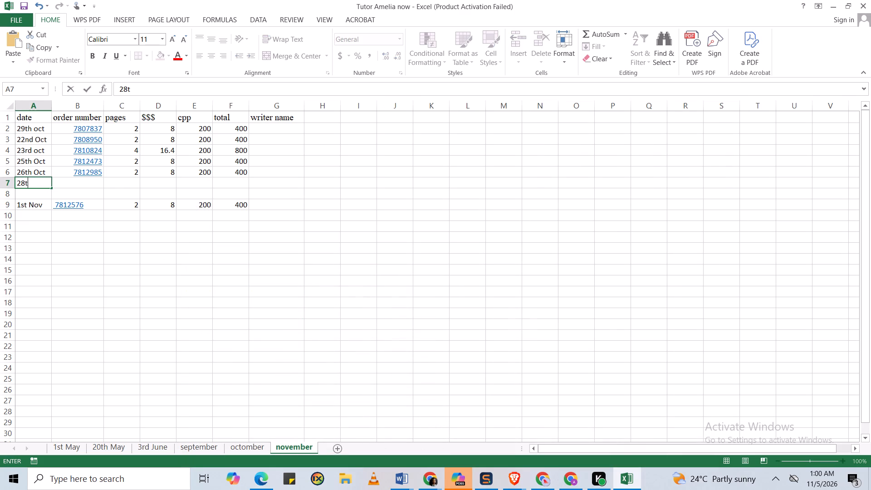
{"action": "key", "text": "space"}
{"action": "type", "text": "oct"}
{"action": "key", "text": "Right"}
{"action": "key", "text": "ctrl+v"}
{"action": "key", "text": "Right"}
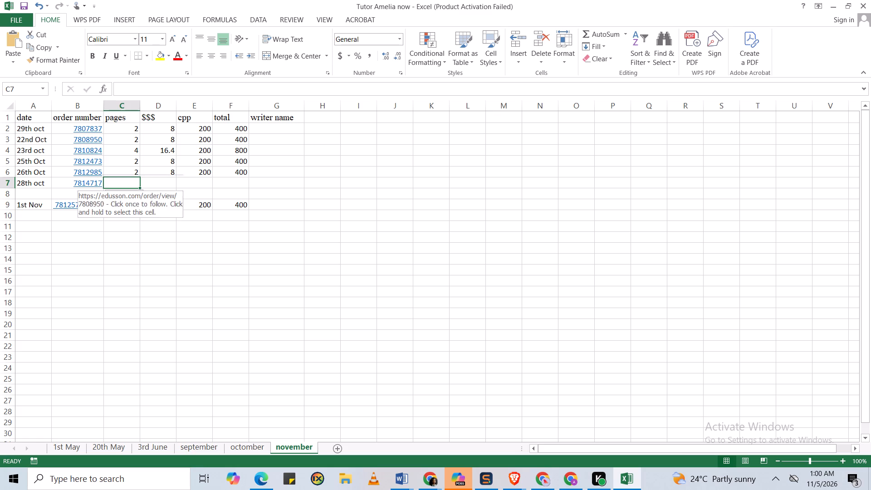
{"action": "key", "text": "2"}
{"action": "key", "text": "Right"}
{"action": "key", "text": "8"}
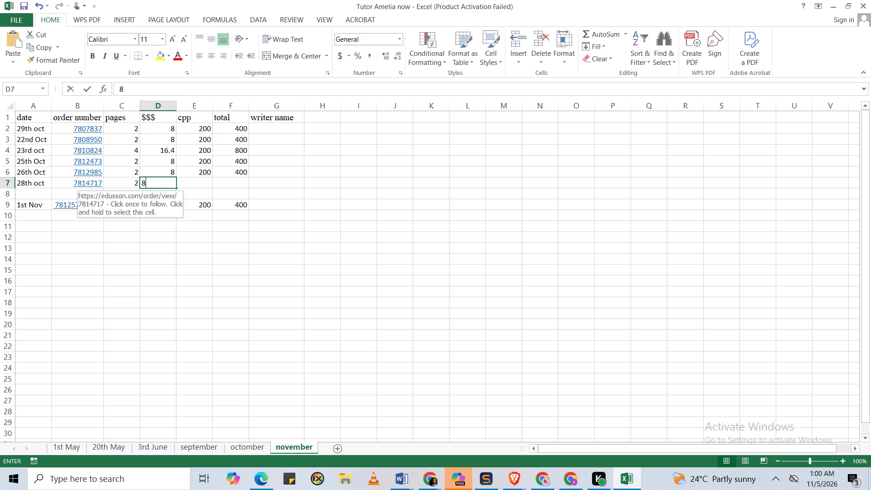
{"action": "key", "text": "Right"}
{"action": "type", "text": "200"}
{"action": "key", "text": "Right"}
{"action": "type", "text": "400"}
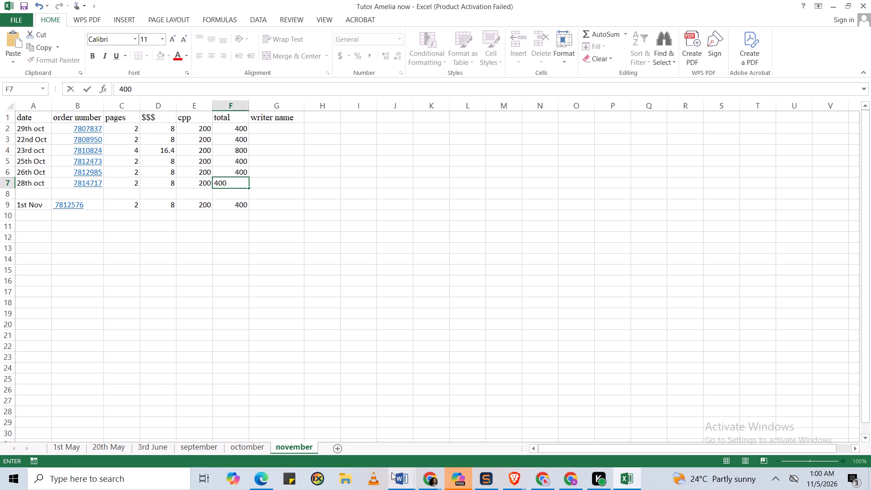
{"action": "left_click", "coordinate": [431, 476]}
{"action": "left_click", "coordinate": [440, 430]}
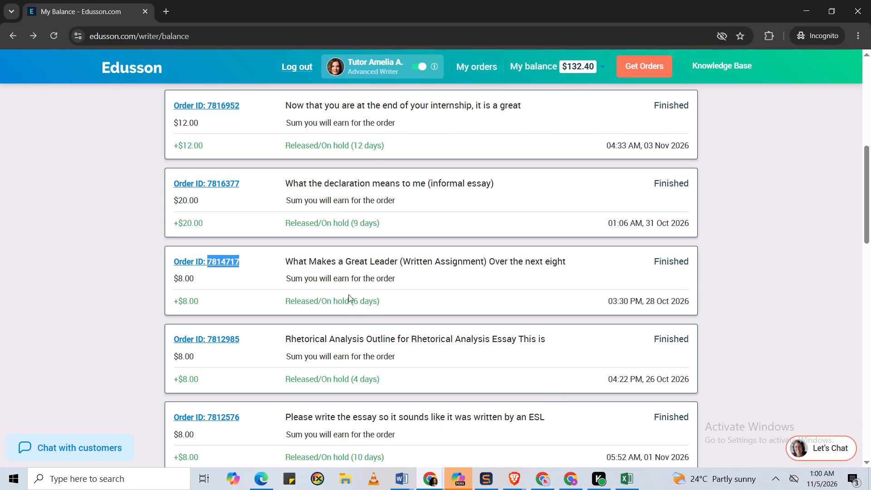
{"action": "left_click_drag", "start_coordinate": [243, 180], "coordinate": [222, 177]}
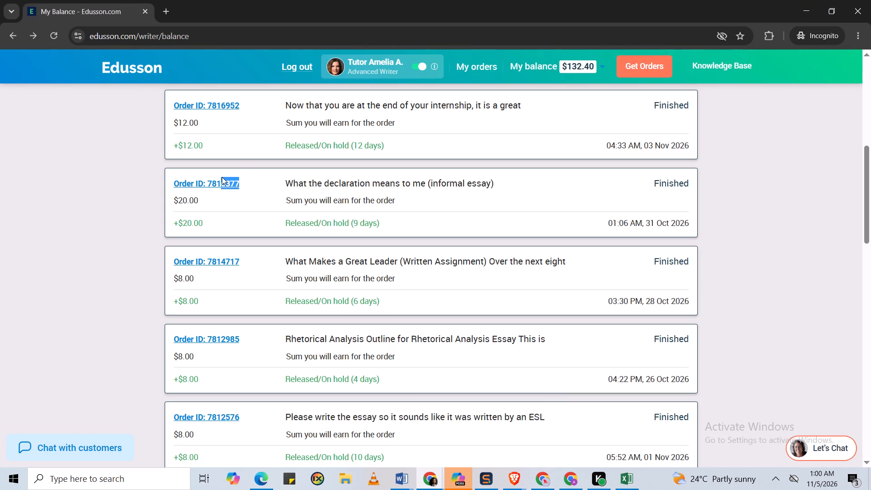
{"action": "left_click_drag", "start_coordinate": [222, 177], "coordinate": [205, 177]}
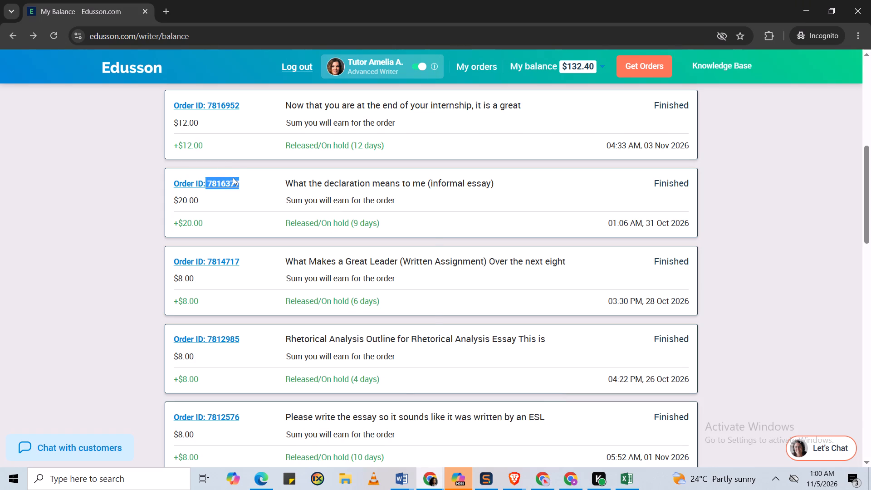
{"action": "right_click", "coordinate": [233, 177]}
{"action": "left_click", "coordinate": [281, 195]}
{"action": "left_click", "coordinate": [793, 14]}
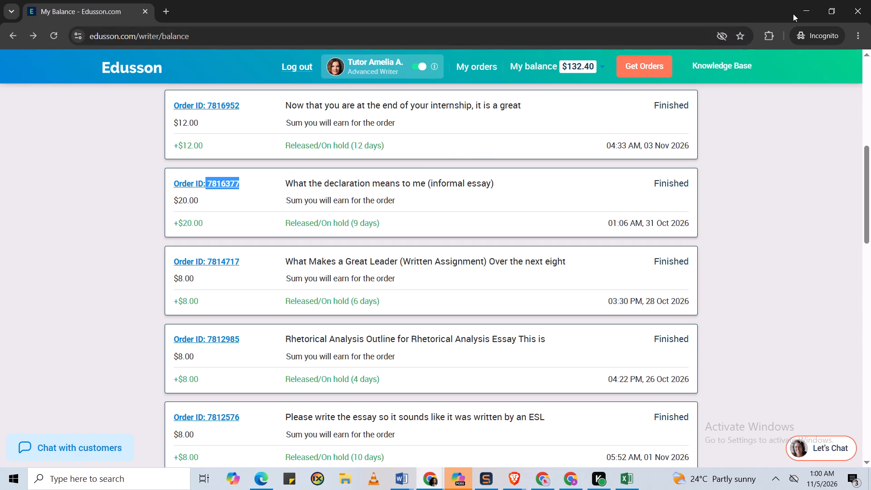
{"action": "left_click", "coordinate": [801, 14]}
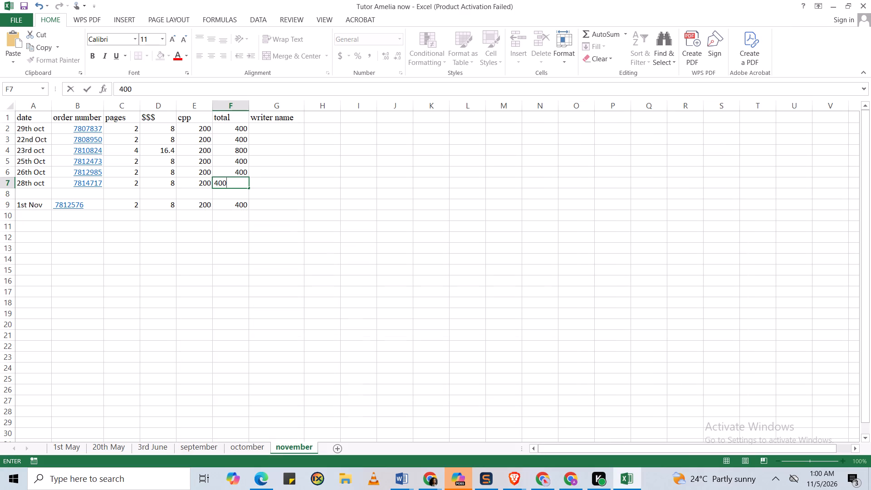
{"action": "left_click", "coordinate": [29, 200]}
{"action": "left_click", "coordinate": [29, 192]}
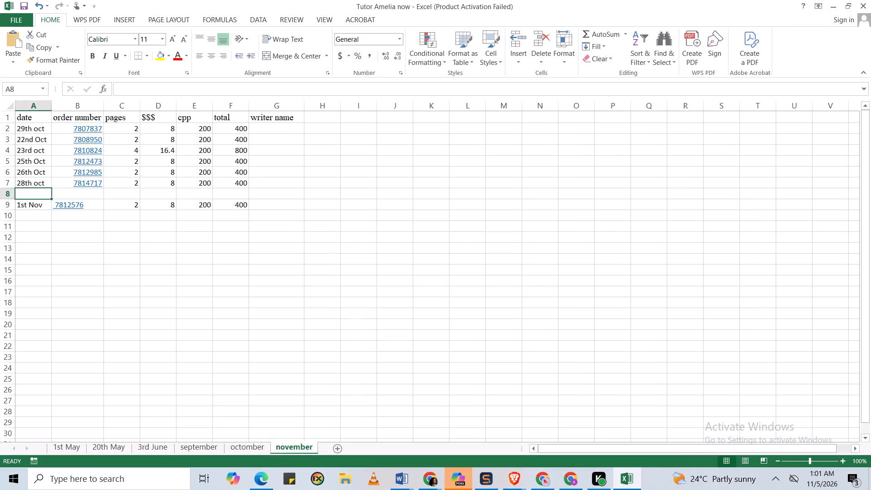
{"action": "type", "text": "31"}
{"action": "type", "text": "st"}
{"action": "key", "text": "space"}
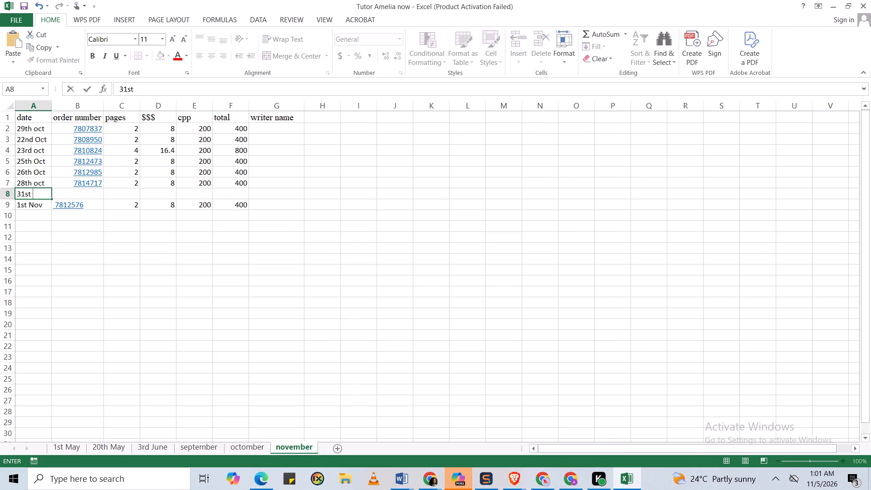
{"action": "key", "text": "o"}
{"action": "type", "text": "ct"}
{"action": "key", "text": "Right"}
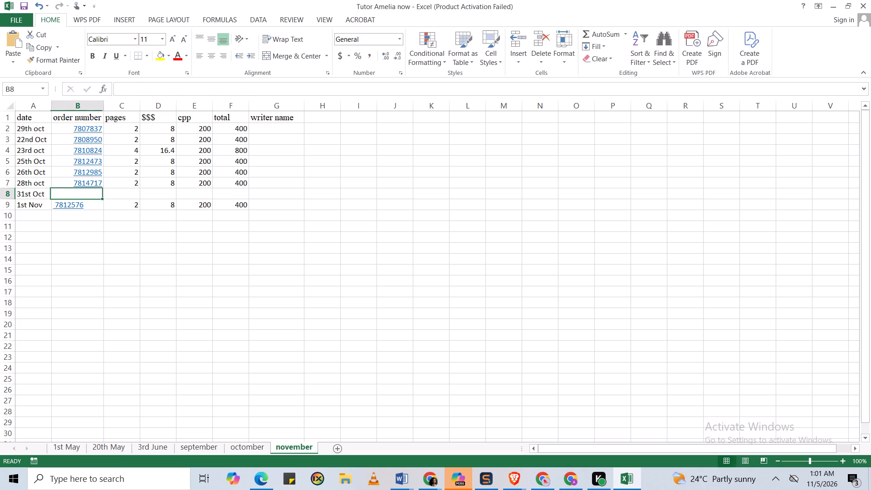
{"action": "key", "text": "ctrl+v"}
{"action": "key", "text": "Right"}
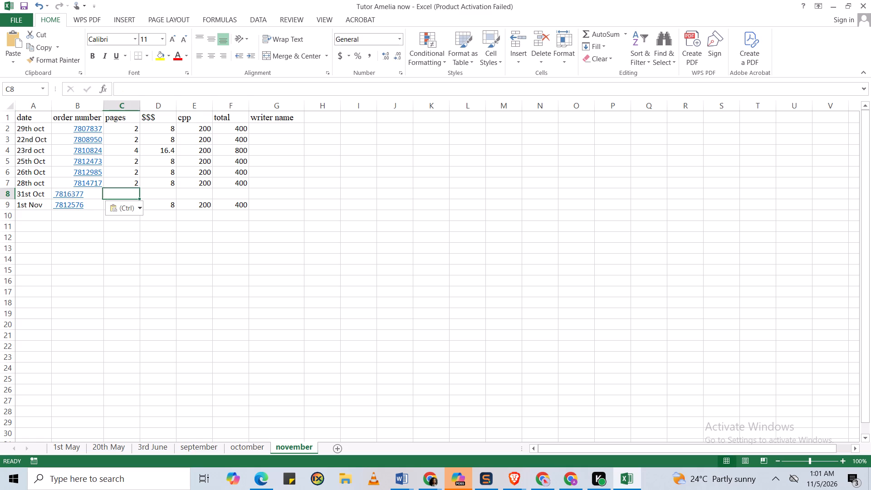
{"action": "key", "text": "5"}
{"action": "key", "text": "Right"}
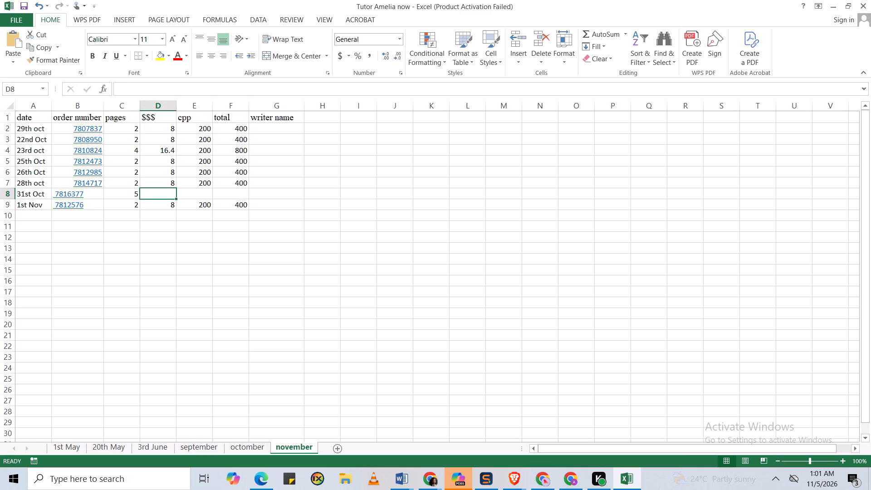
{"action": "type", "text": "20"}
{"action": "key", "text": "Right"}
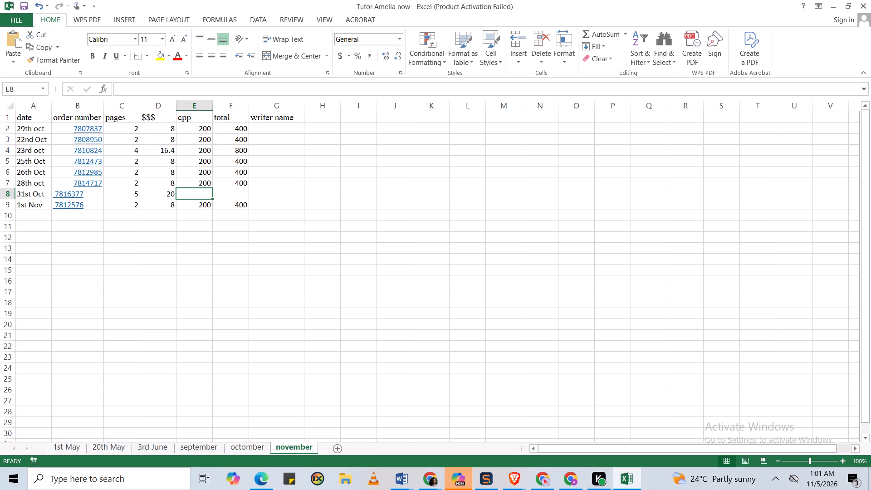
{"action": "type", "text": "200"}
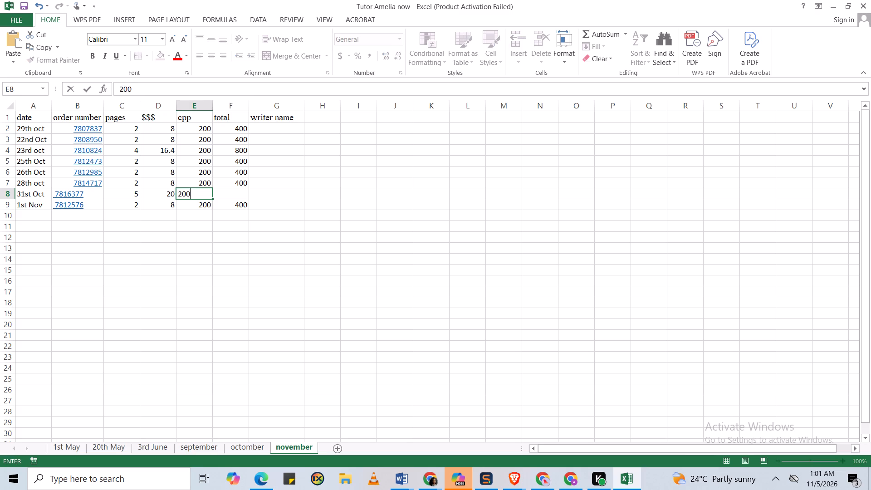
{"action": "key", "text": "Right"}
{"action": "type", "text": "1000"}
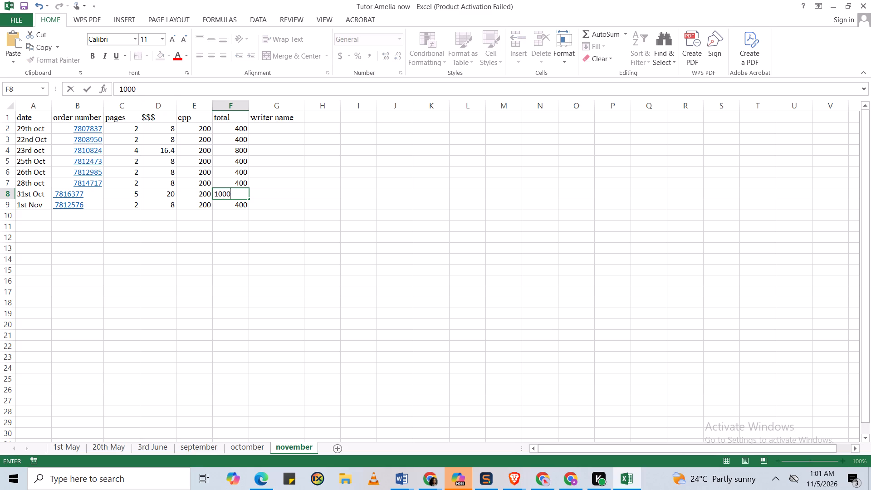
{"action": "left_click", "coordinate": [46, 217]}
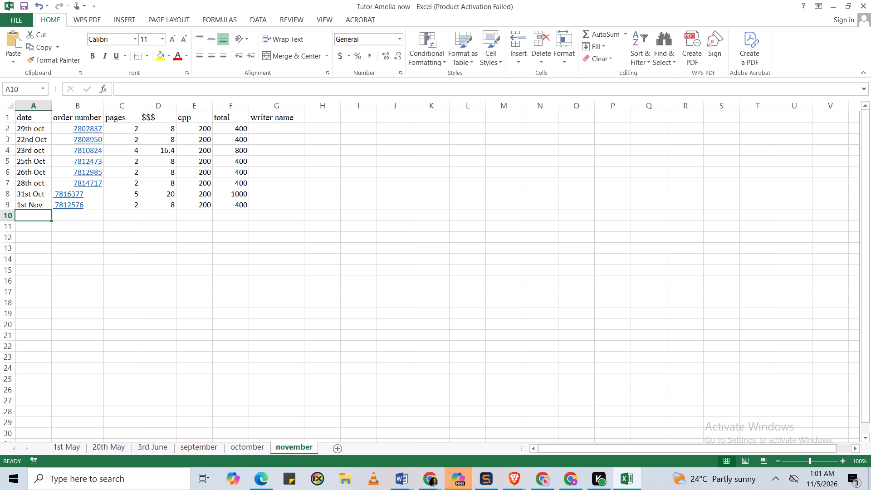
Right-align the order numbers in B8 and B9 to match the rest of the column.
{"action": "left_click", "coordinate": [88, 190]}
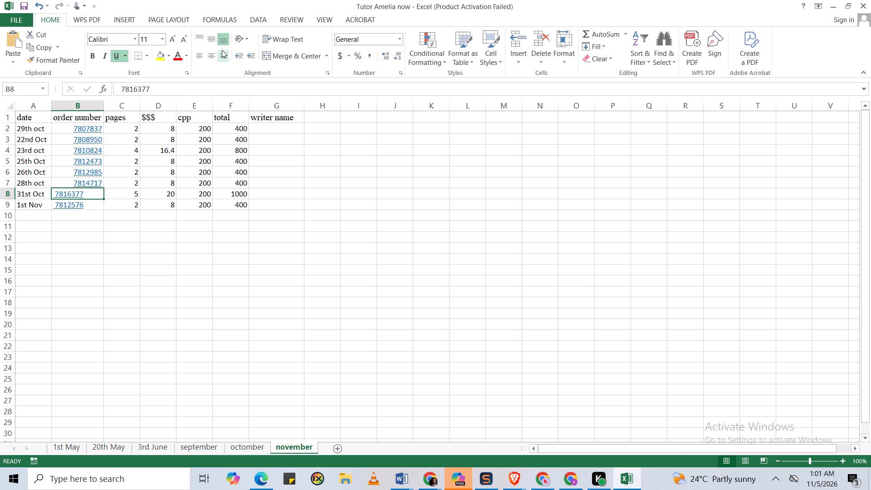
{"action": "left_click", "coordinate": [222, 50]}
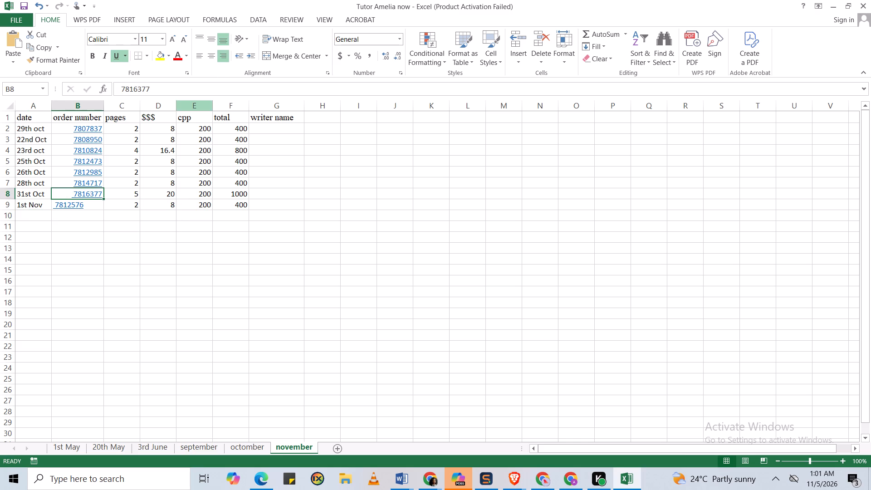
{"action": "left_click", "coordinate": [91, 206]}
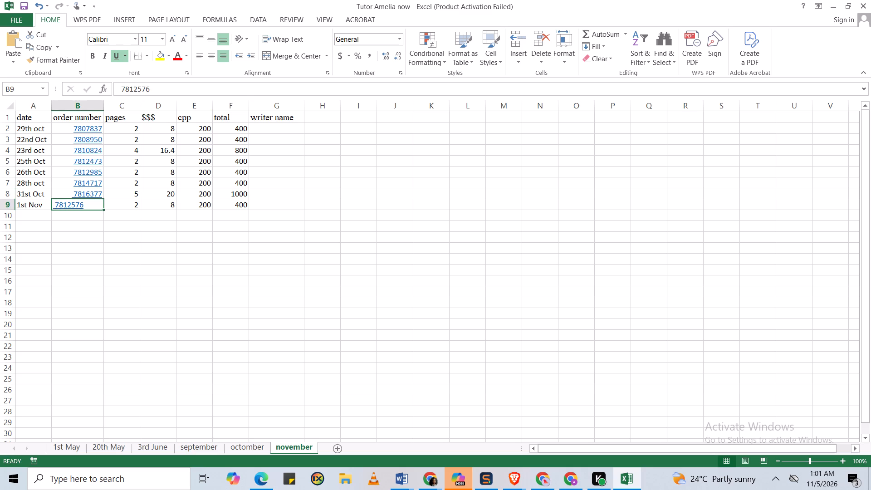
{"action": "left_click", "coordinate": [222, 61]}
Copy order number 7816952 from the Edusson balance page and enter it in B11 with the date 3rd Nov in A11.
{"action": "left_click", "coordinate": [35, 210]}
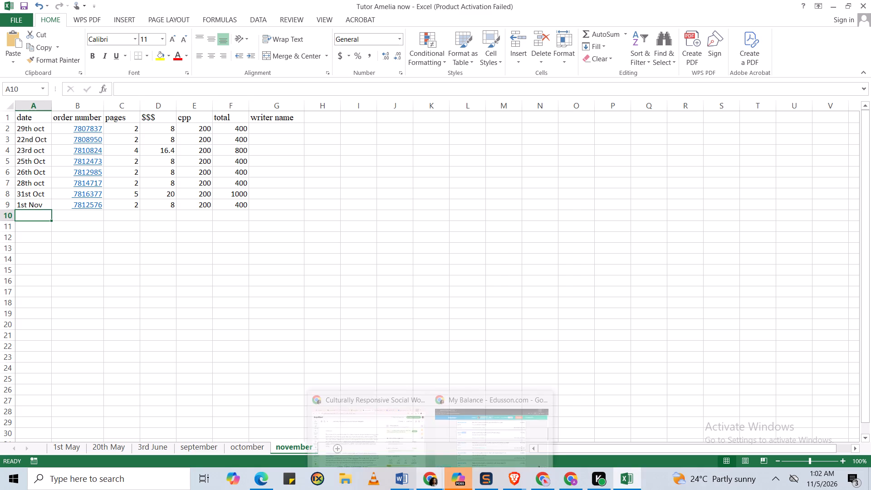
{"action": "left_click", "coordinate": [459, 441]}
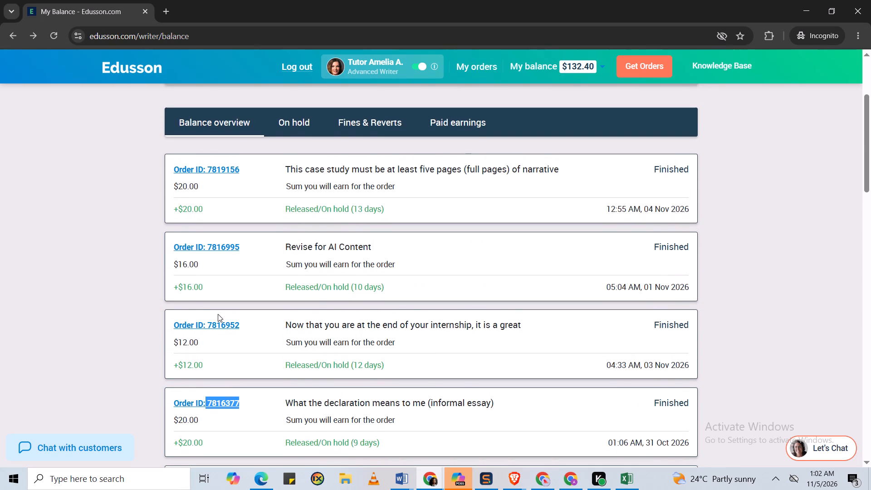
{"action": "left_click_drag", "start_coordinate": [245, 326], "coordinate": [209, 319]}
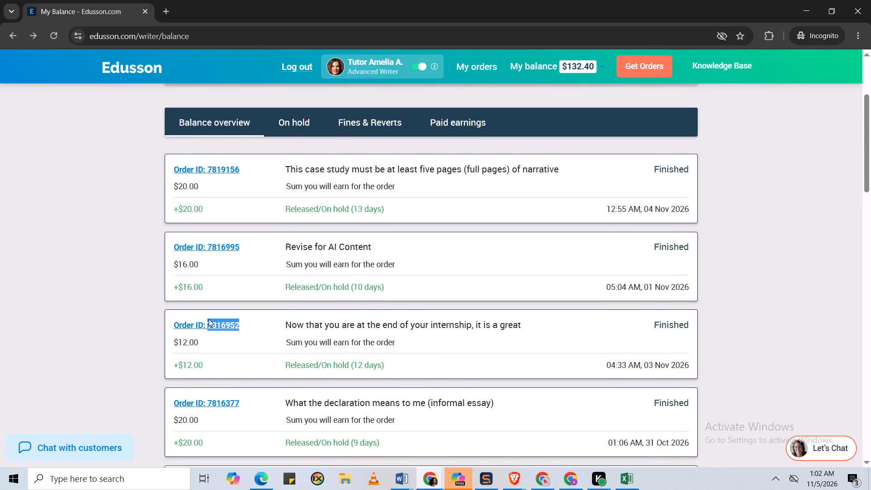
{"action": "key", "text": "ctrl+c"}
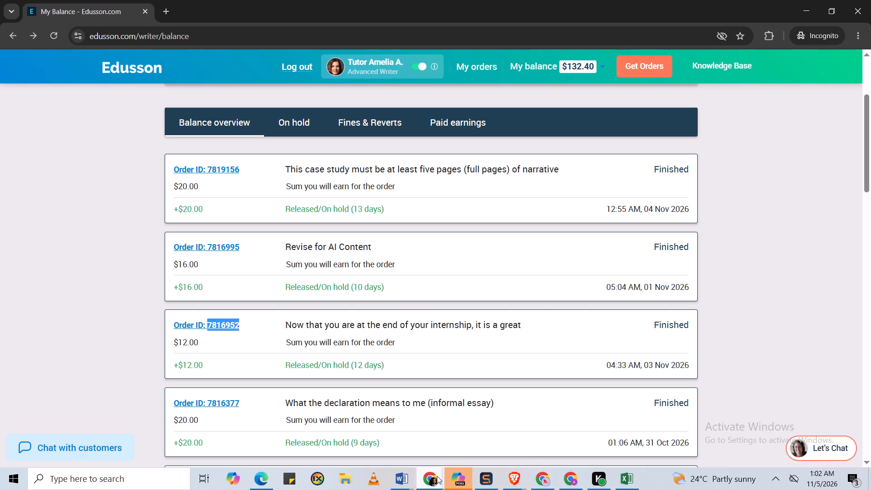
{"action": "left_click", "coordinate": [622, 475]}
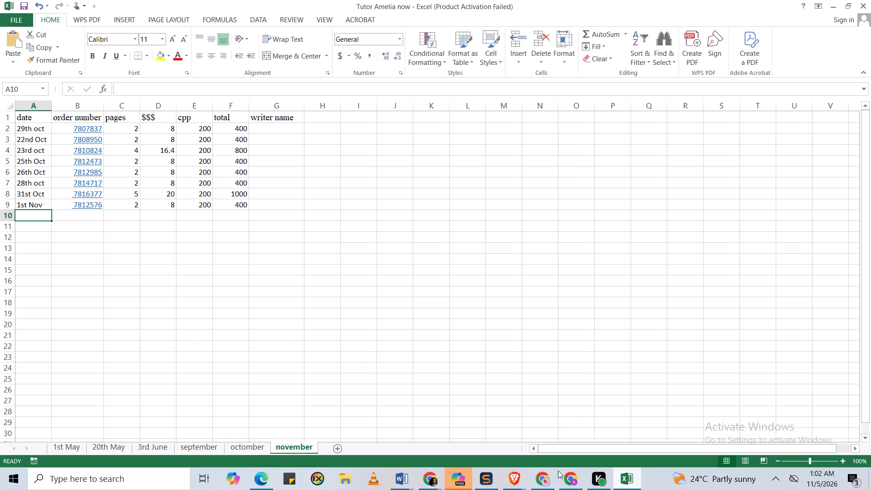
{"action": "left_click", "coordinate": [38, 226]}
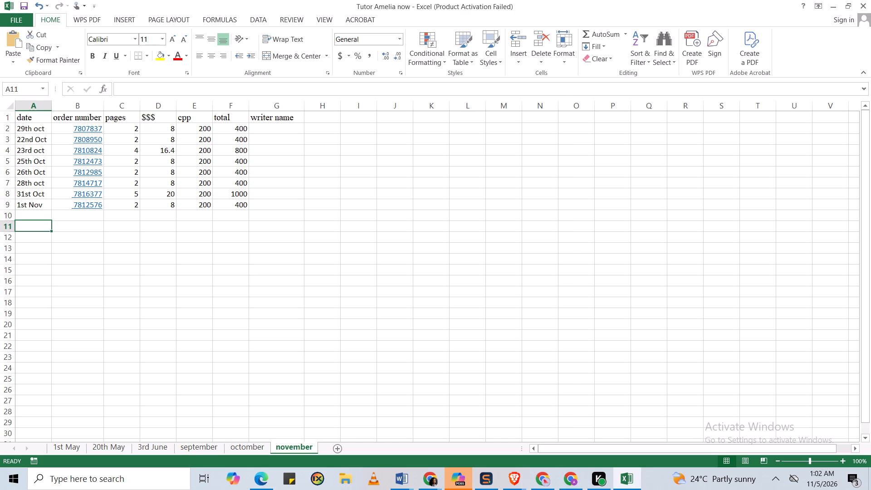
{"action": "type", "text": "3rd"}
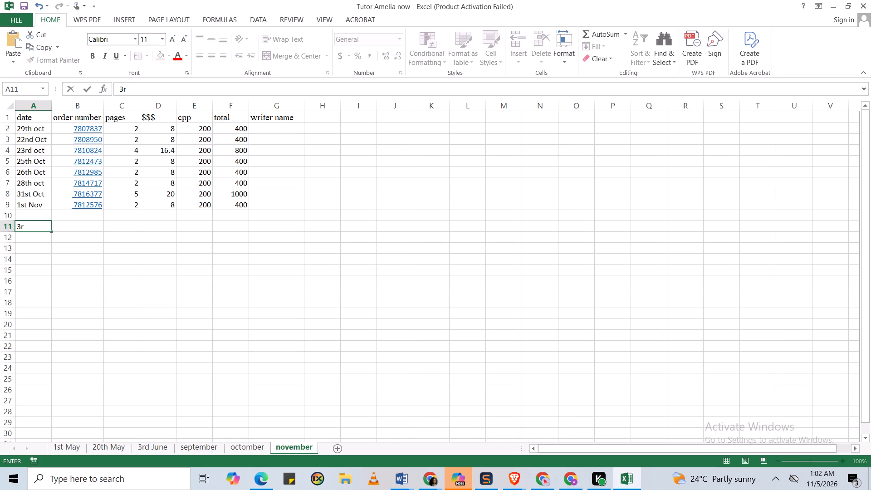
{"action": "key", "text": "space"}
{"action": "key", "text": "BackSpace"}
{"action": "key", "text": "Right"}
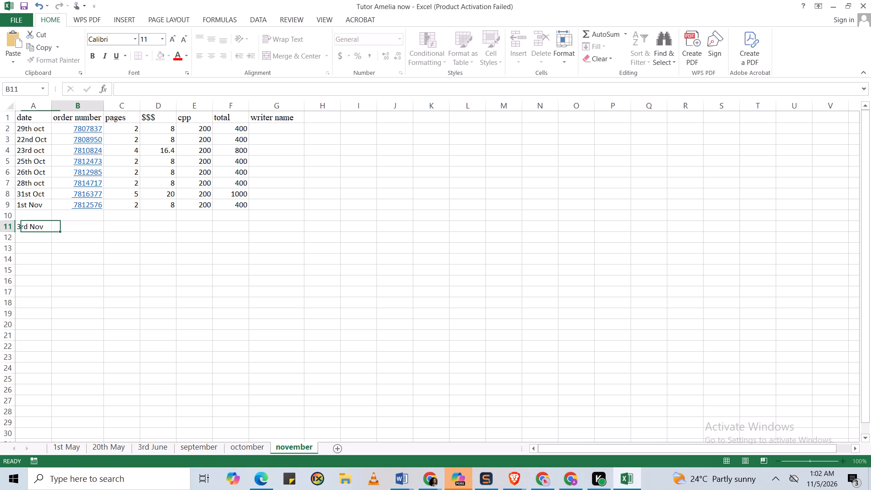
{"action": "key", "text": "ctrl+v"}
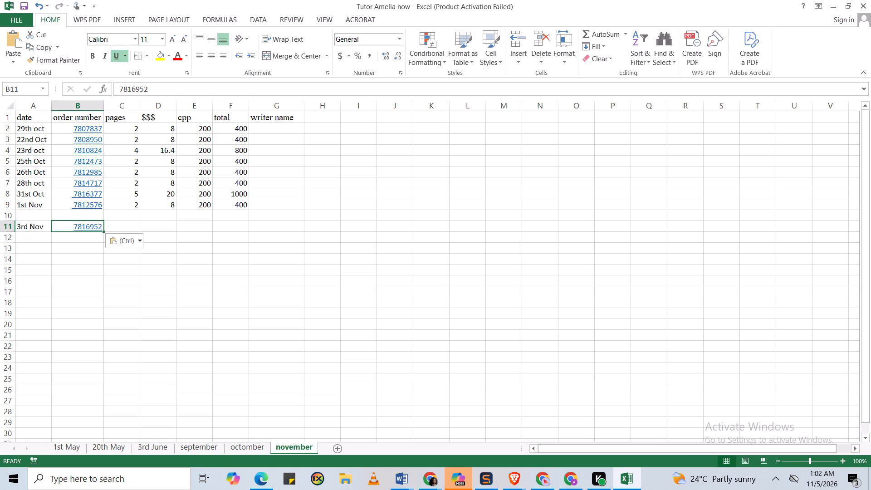
Switch back to the Edusson balance page in Chrome to consult the order entries.
{"action": "left_click", "coordinate": [429, 475]}
{"action": "left_click", "coordinate": [478, 428]}
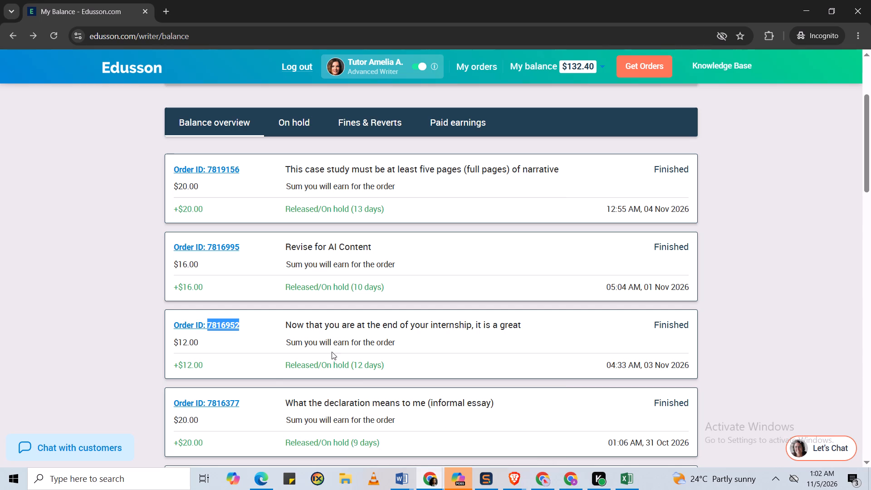
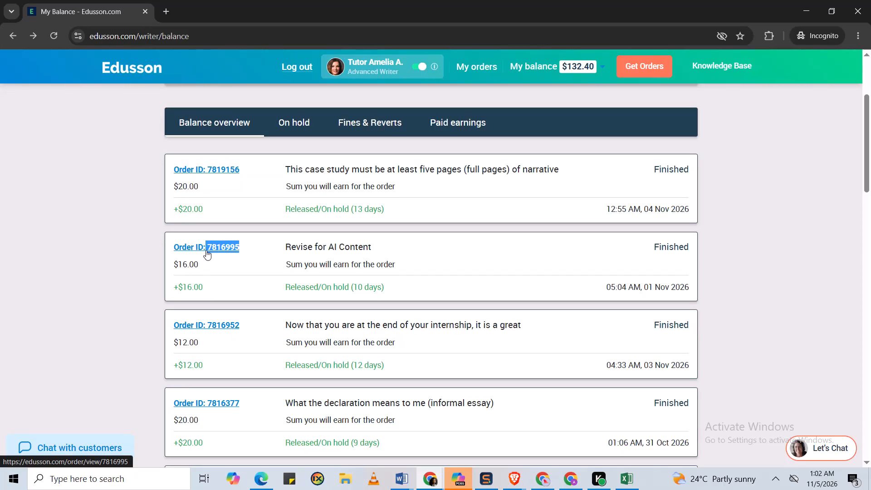
{"action": "key", "text": "ctrl+c"}
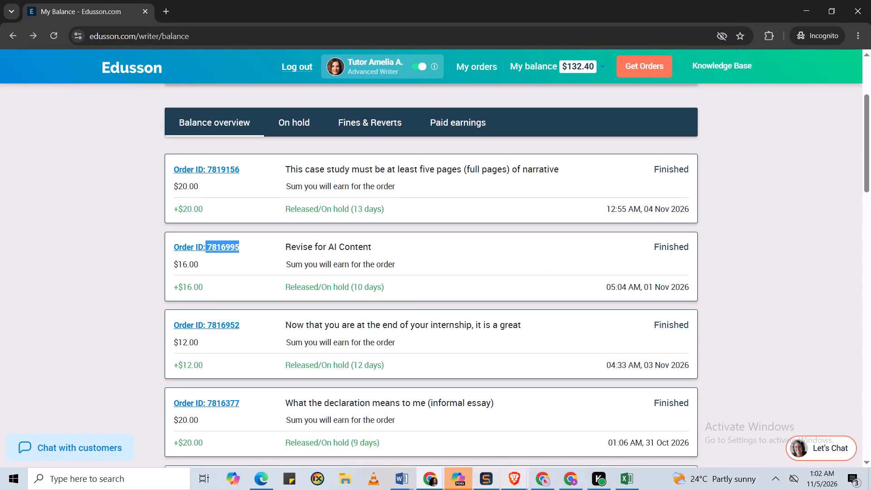
{"action": "left_click", "coordinate": [627, 478]}
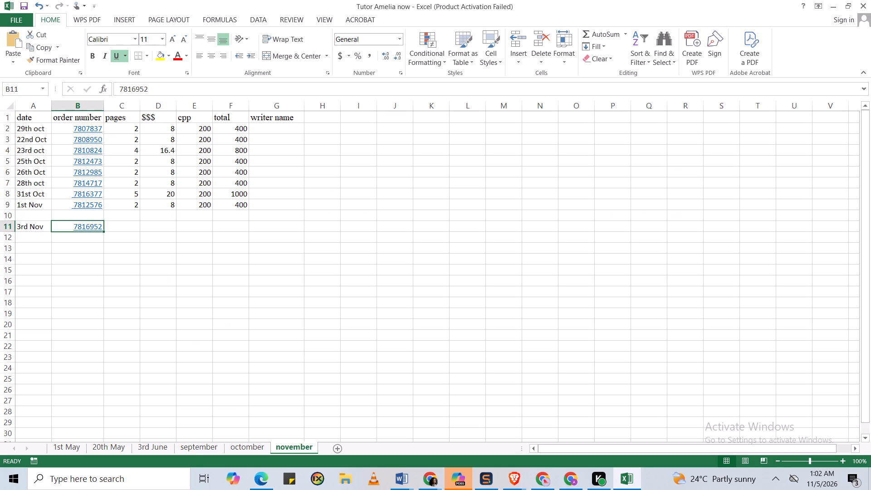
{"action": "left_click", "coordinate": [133, 223]}
{"action": "key", "text": "3"}
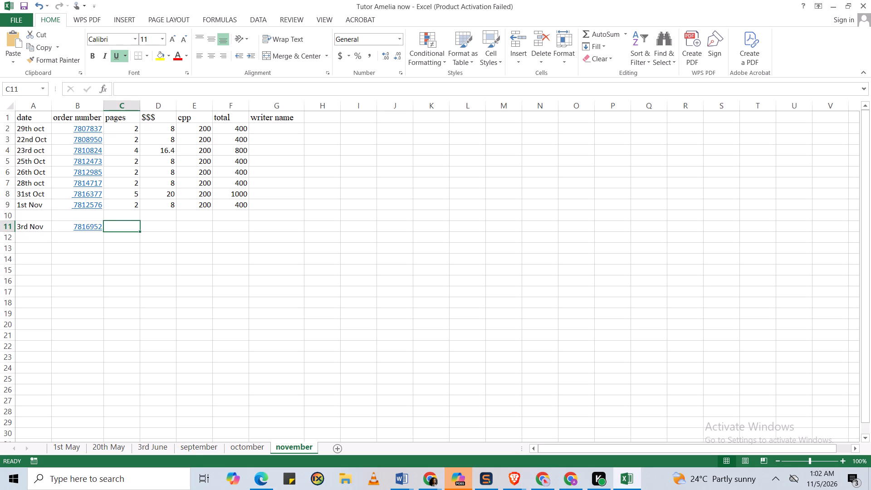
{"action": "key", "text": "Up"}
{"action": "key", "text": "4"}
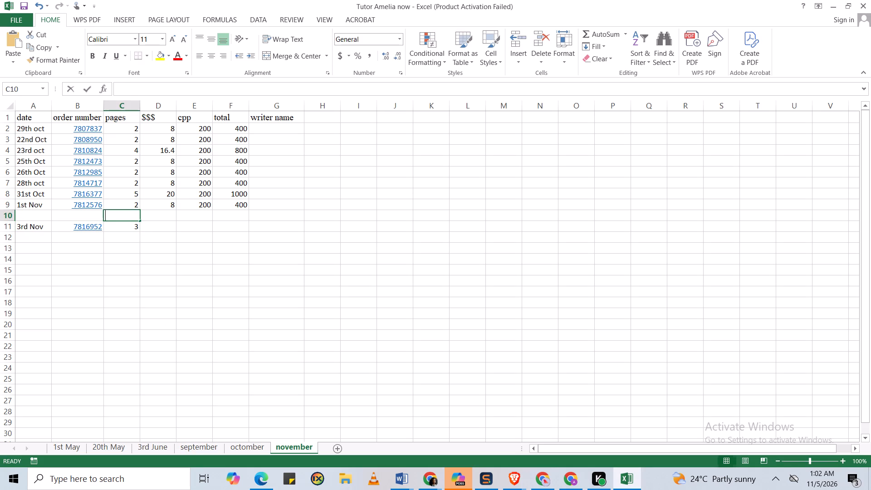
{"action": "key", "text": "Left"}
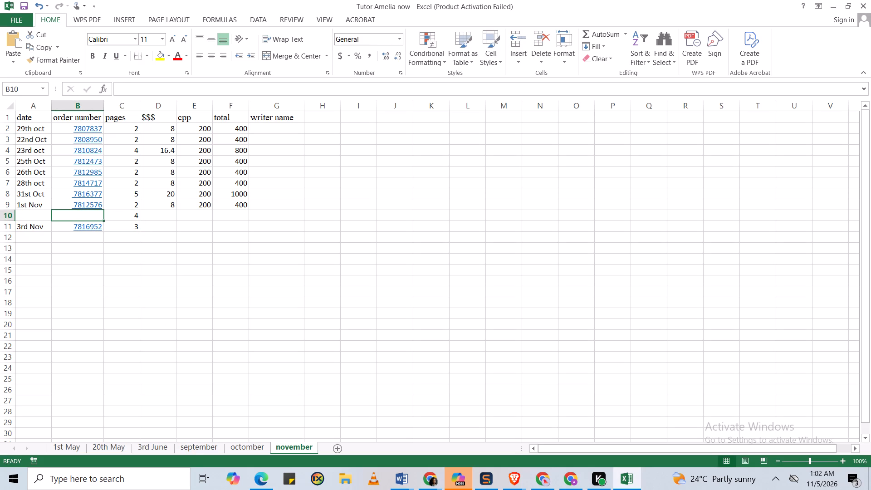
{"action": "key", "text": "ctrl+v"}
{"action": "key", "text": "Left"}
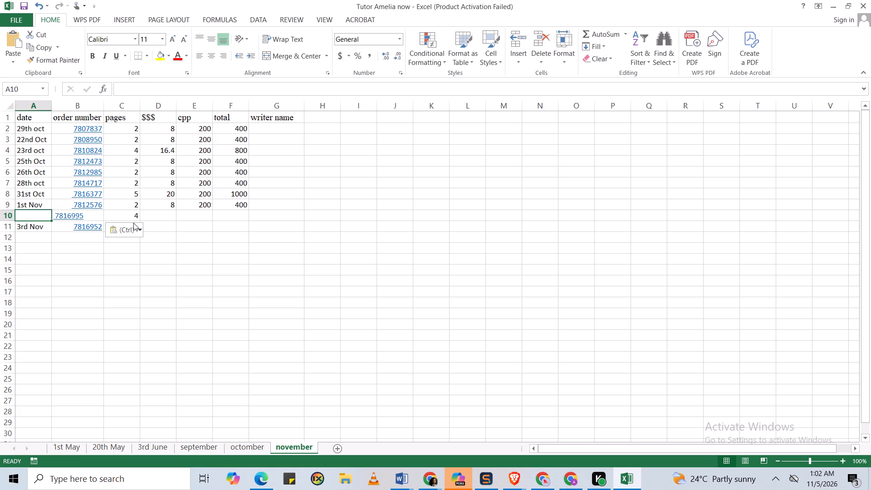
{"action": "type", "text": "is"}
{"action": "key", "text": "BackSpace"}
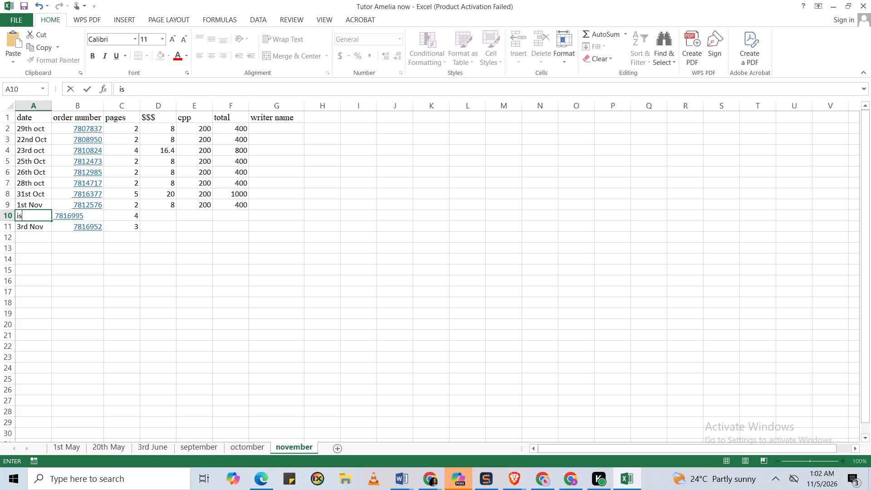
{"action": "key", "text": "BackSpace"}
{"action": "type", "text": "1st"}
{"action": "key", "text": "space"}
{"action": "key", "text": "Tab"}
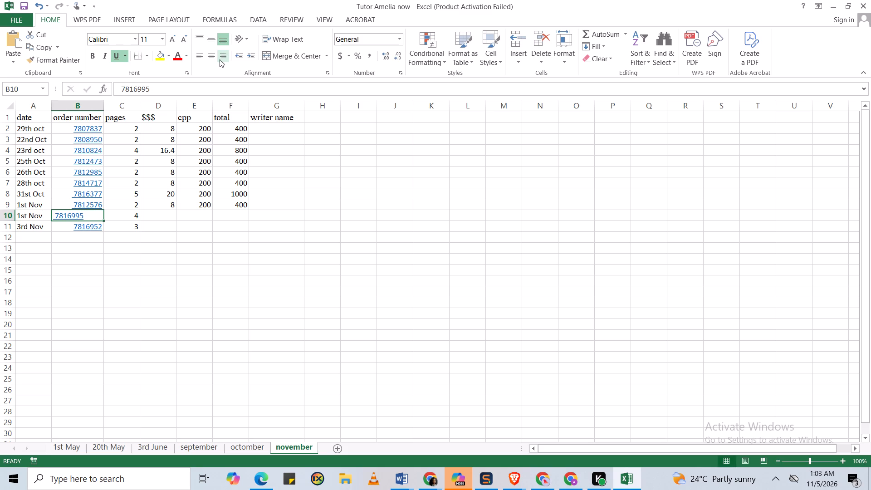
{"action": "left_click", "coordinate": [220, 59]}
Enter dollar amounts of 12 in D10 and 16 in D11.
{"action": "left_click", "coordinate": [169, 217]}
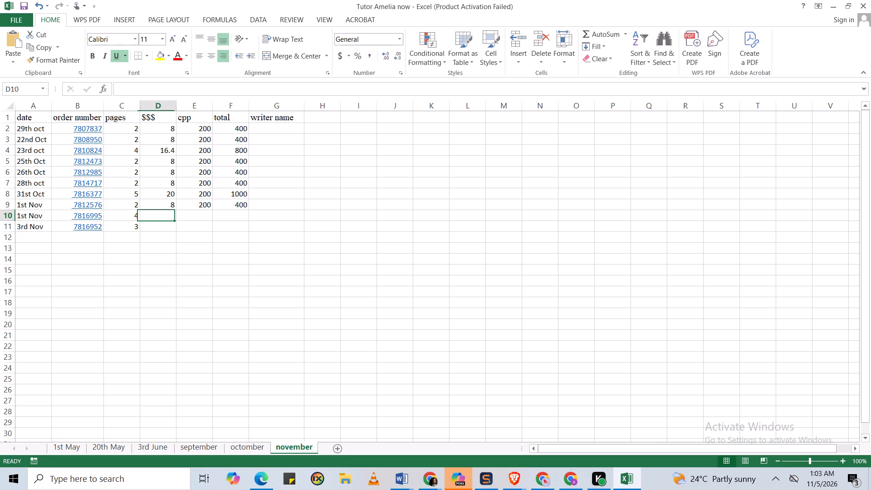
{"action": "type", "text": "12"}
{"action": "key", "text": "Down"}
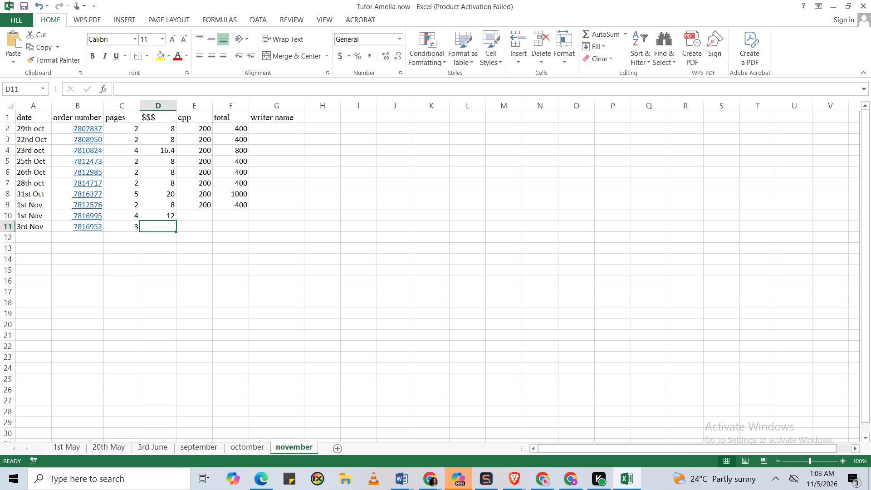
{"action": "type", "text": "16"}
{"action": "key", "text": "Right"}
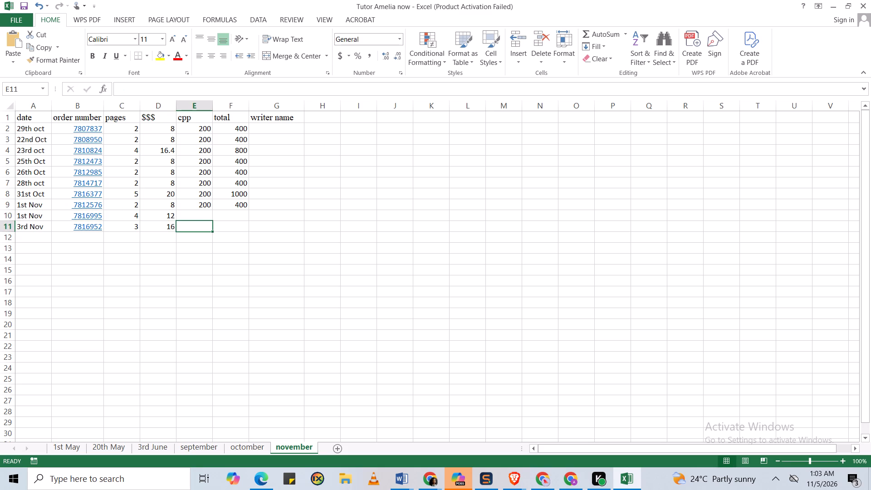
{"action": "type", "text": "200"}
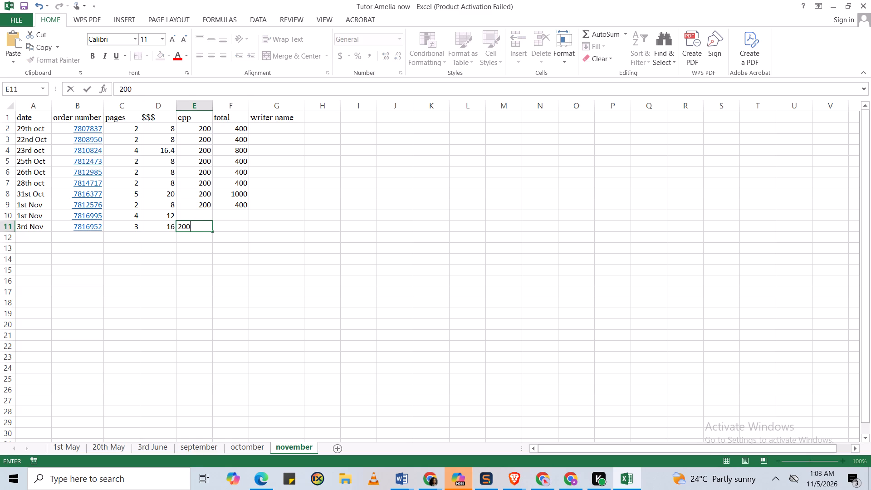
{"action": "key", "text": "Up"}
{"action": "key", "text": "2"}
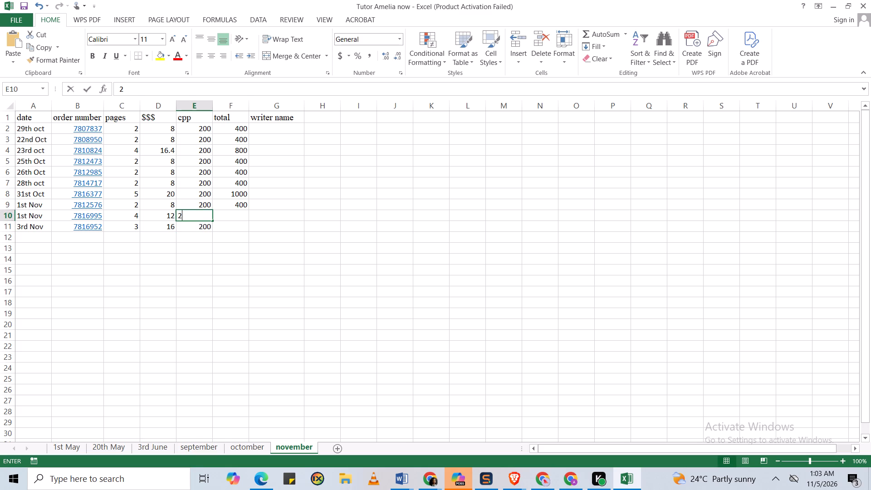
{"action": "type", "text": "00"}
{"action": "key", "text": "Right"}
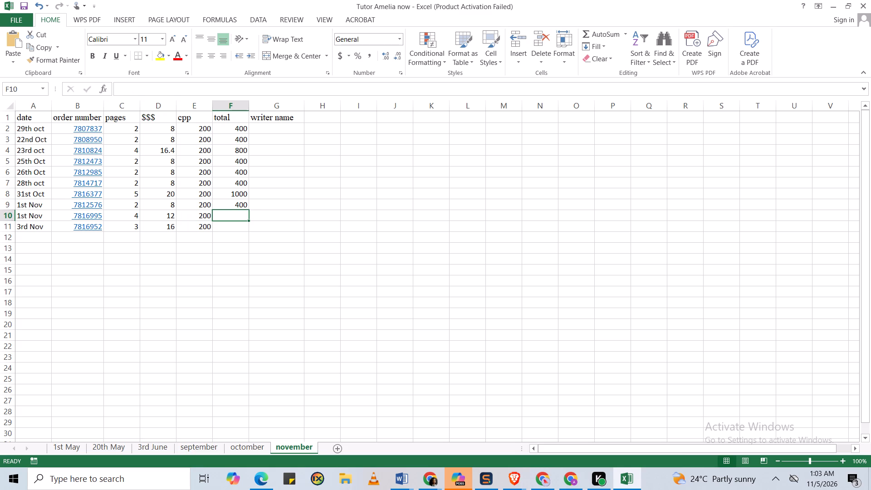
{"action": "left_click", "coordinate": [172, 214]}
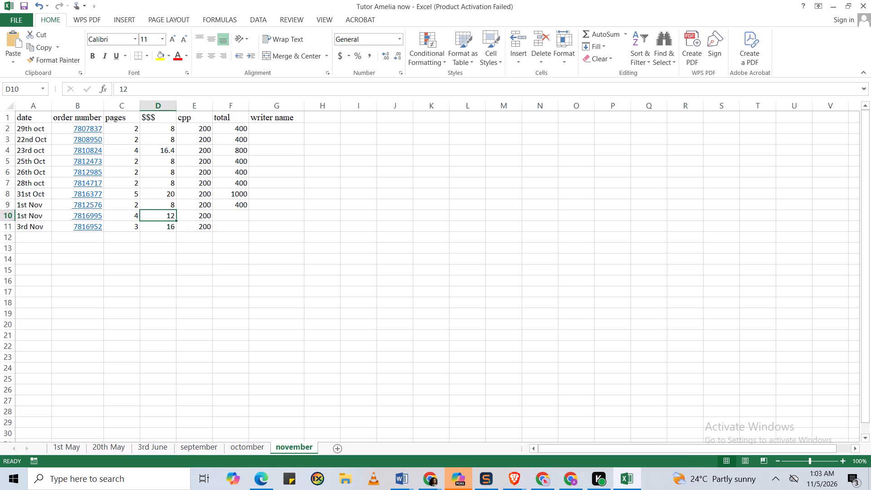
{"action": "type", "text": "12"}
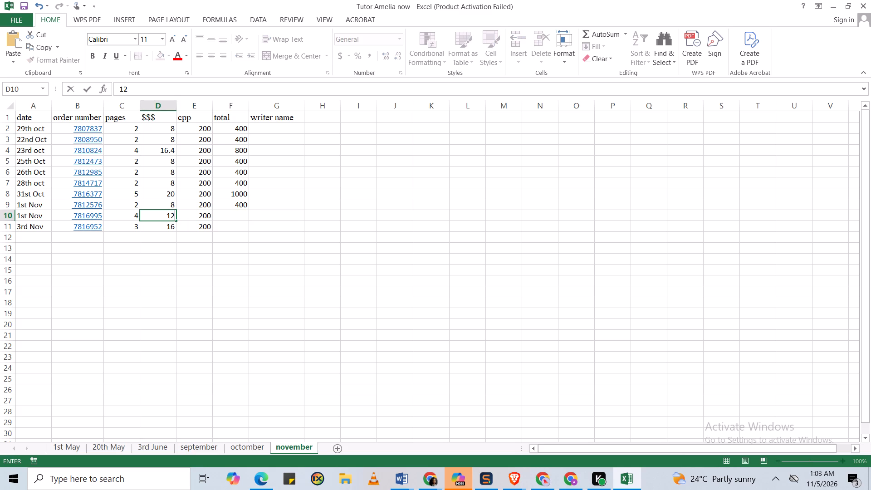
{"action": "left_click", "coordinate": [166, 226]}
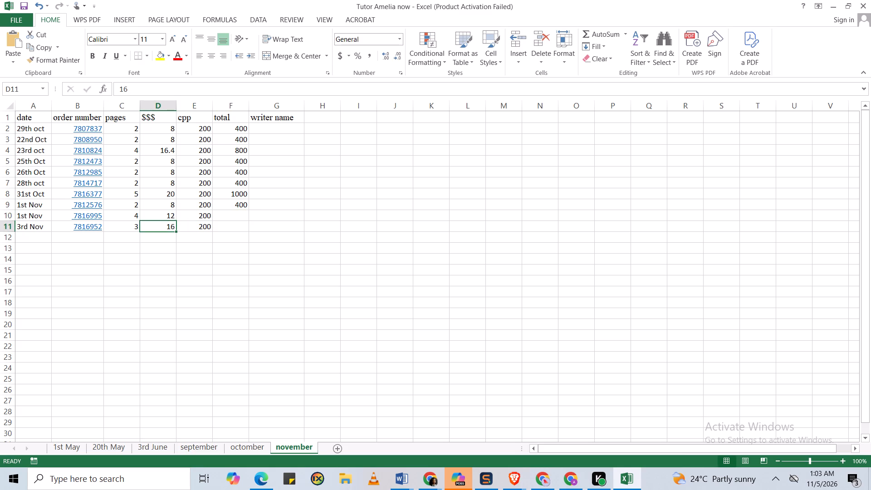
{"action": "left_click", "coordinate": [164, 217]}
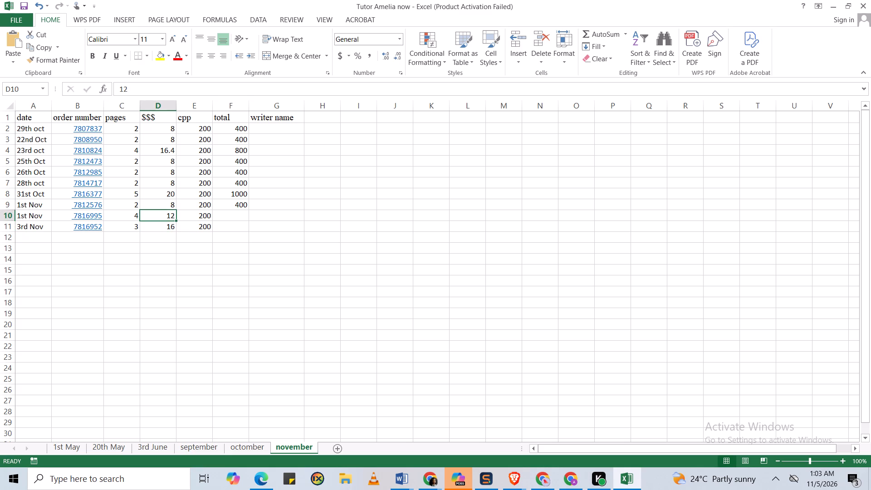
{"action": "type", "text": "16"}
{"action": "left_click", "coordinate": [168, 229]}
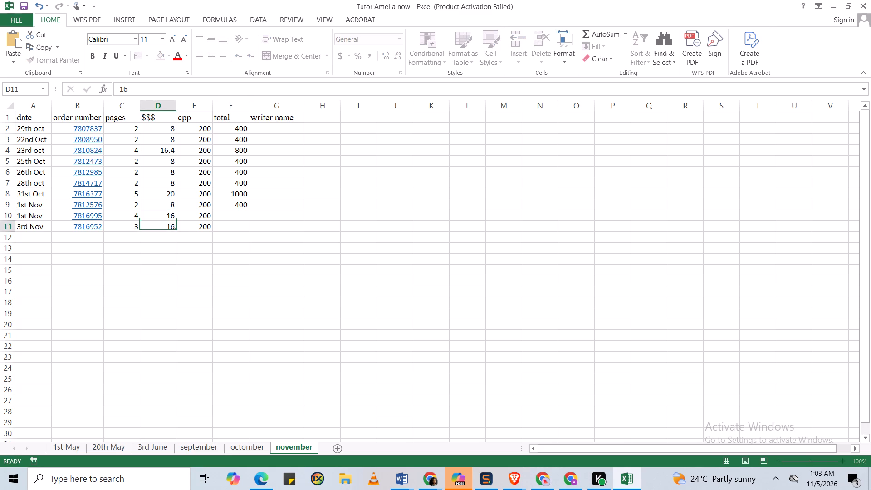
{"action": "type", "text": "12"}
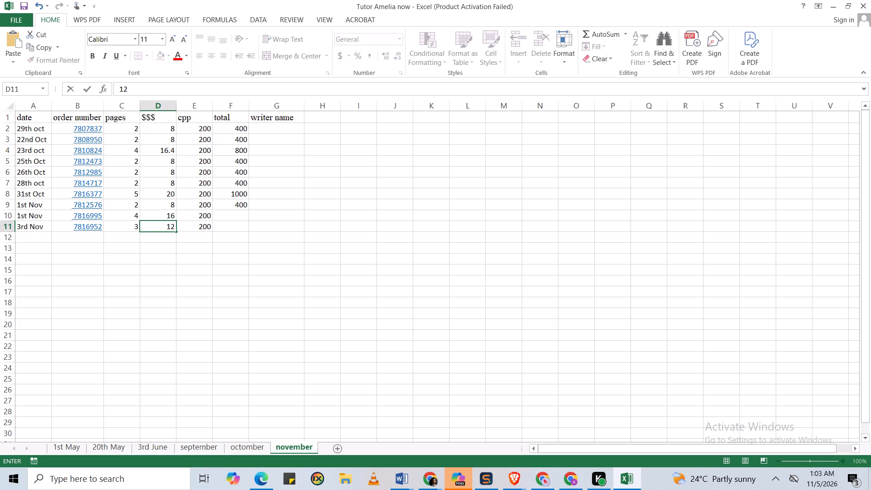
{"action": "left_click", "coordinate": [232, 209]}
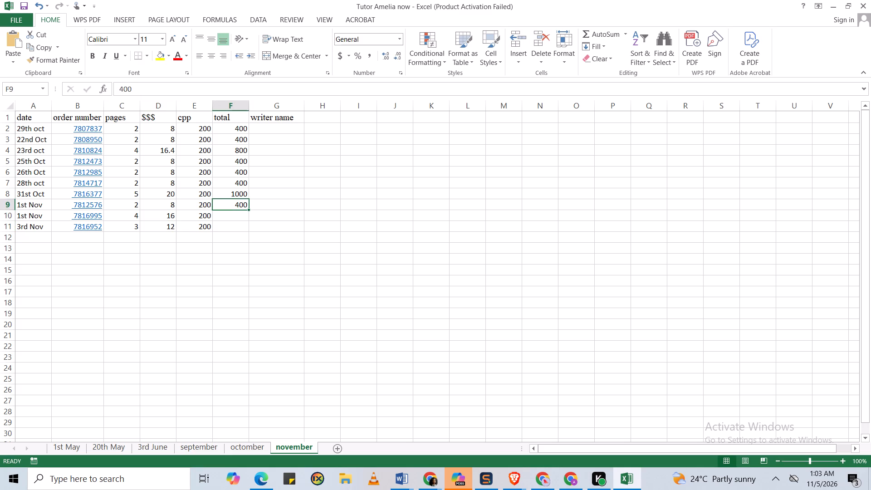
{"action": "left_click", "coordinate": [229, 222]}
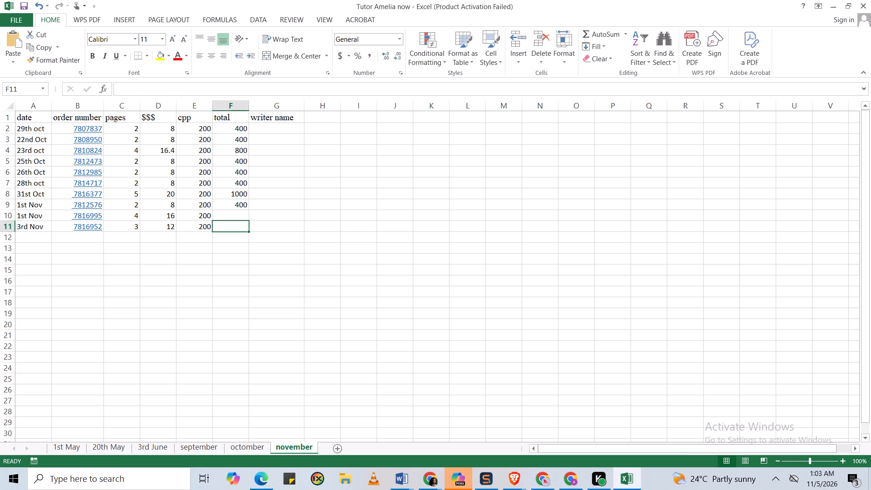
{"action": "type", "text": "600"}
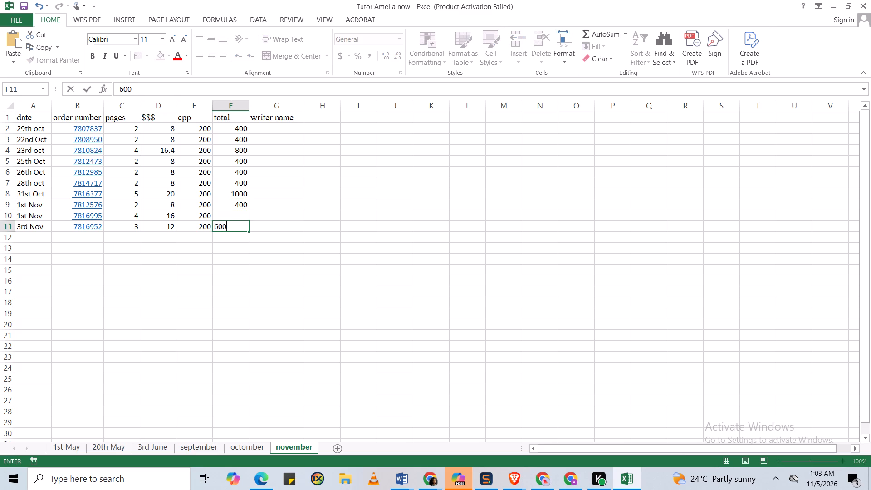
{"action": "left_click", "coordinate": [230, 212]}
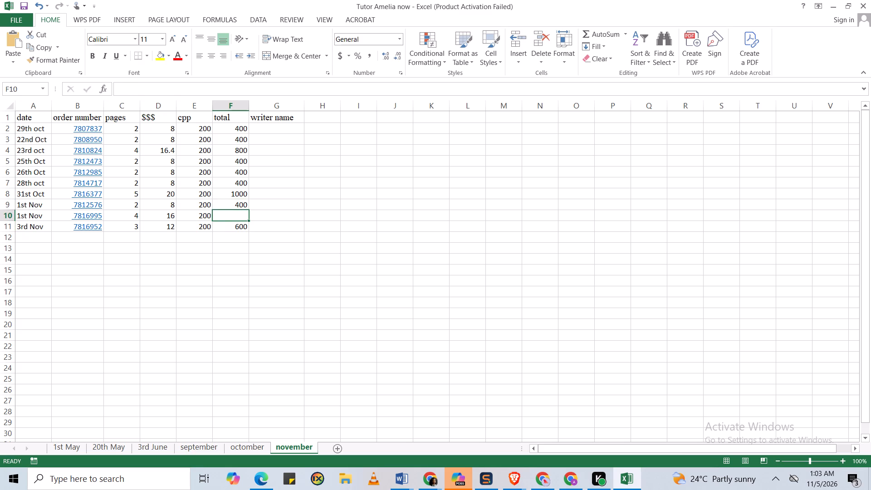
{"action": "type", "text": "899"}
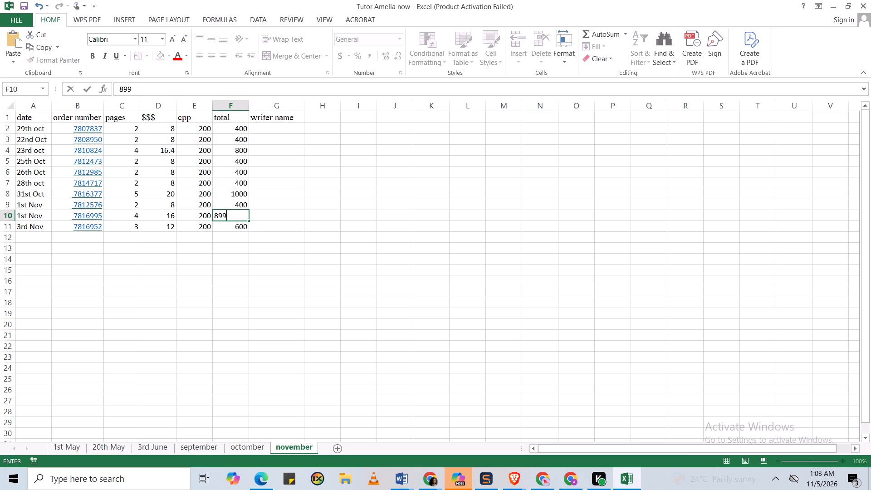
{"action": "key", "text": "BackSpace"}
{"action": "key", "text": "BackSpace"}
{"action": "type", "text": "00"}
{"action": "key", "text": "Return"}
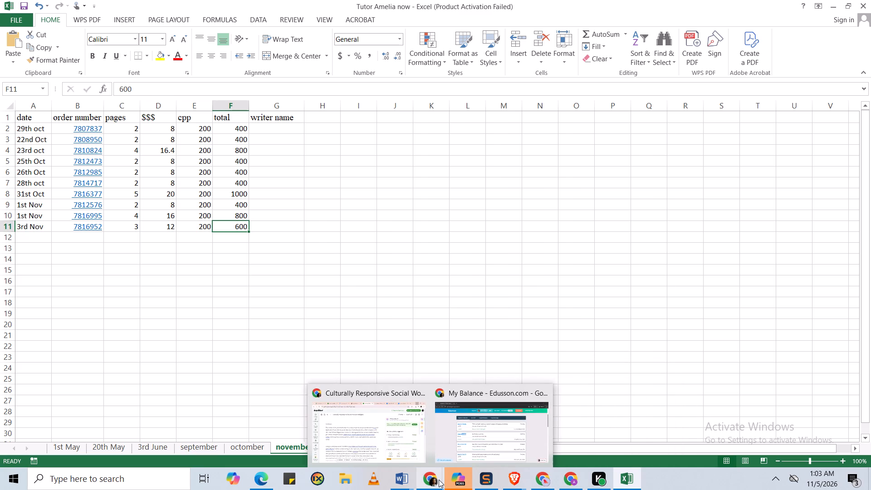
{"action": "left_click", "coordinate": [457, 444]}
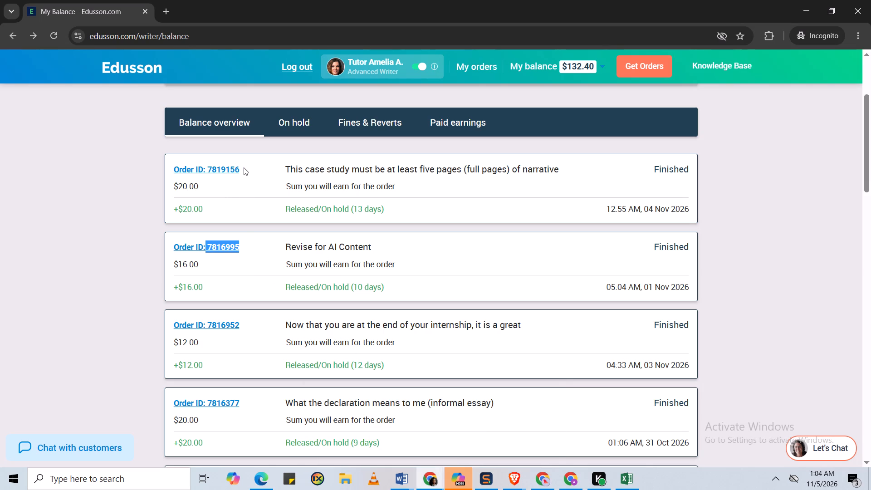
{"action": "left_click_drag", "start_coordinate": [244, 167], "coordinate": [205, 164]}
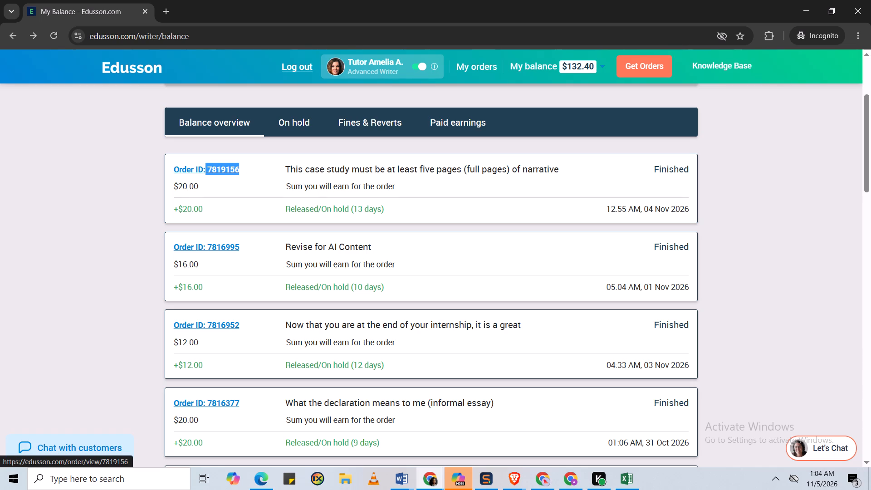
{"action": "left_click_drag", "start_coordinate": [205, 164], "coordinate": [206, 164]}
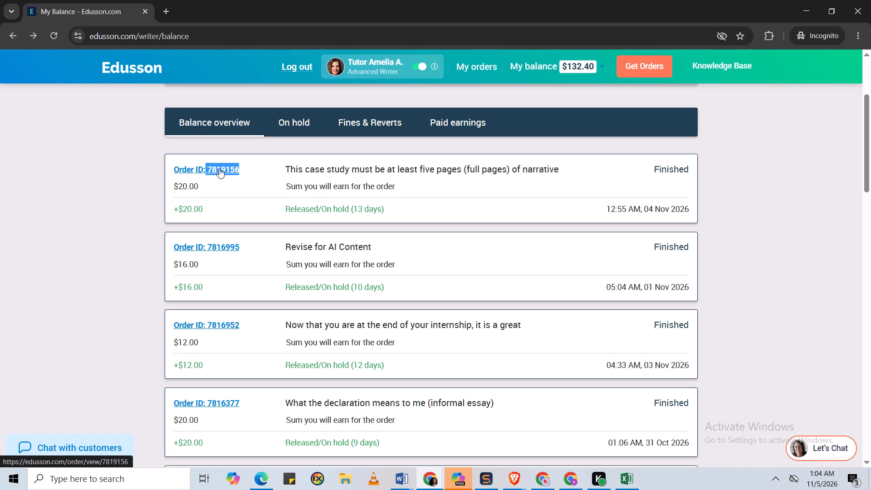
{"action": "right_click", "coordinate": [219, 168]}
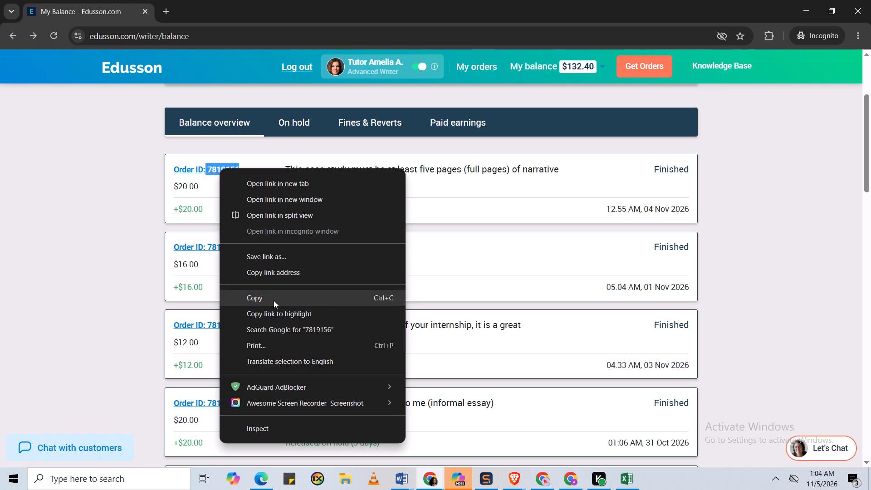
{"action": "left_click", "coordinate": [273, 297]}
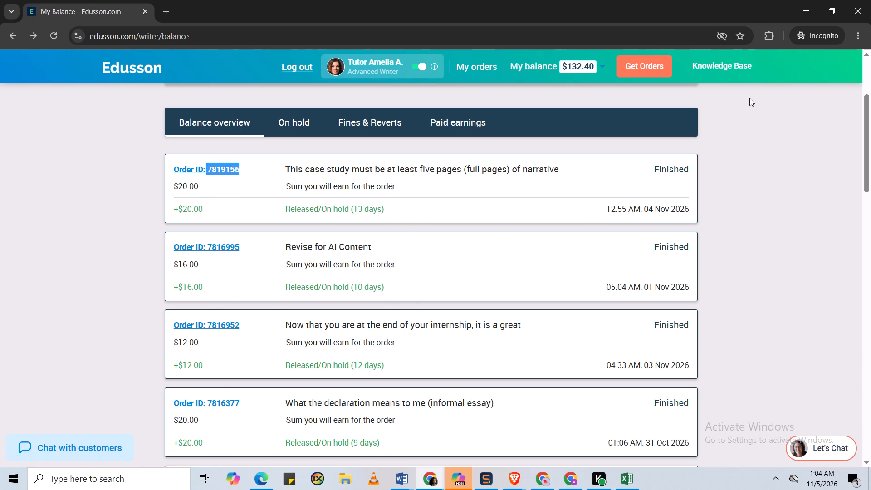
{"action": "left_click", "coordinate": [812, 15]}
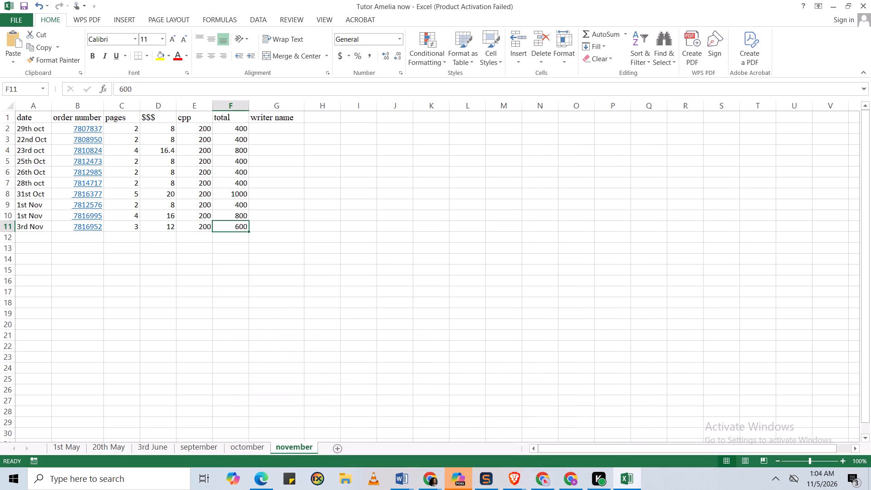
{"action": "left_click", "coordinate": [83, 232]}
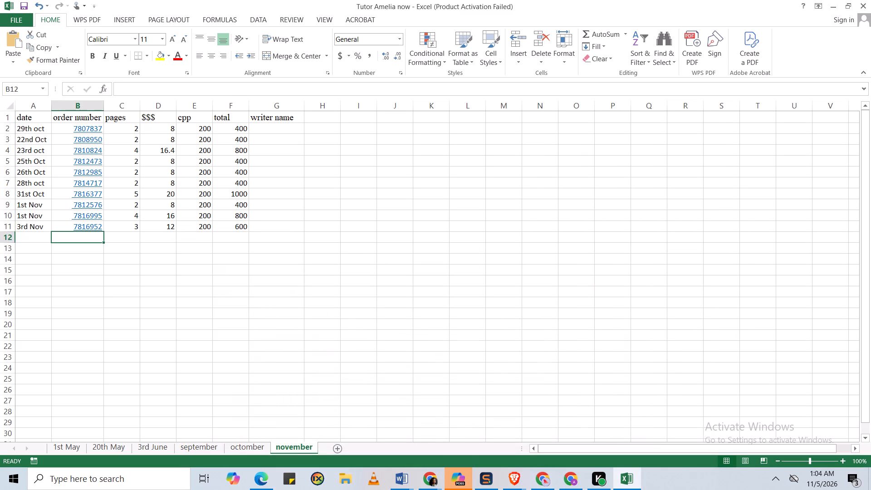
{"action": "key", "text": "ctrl+v"}
{"action": "key", "text": "Right"}
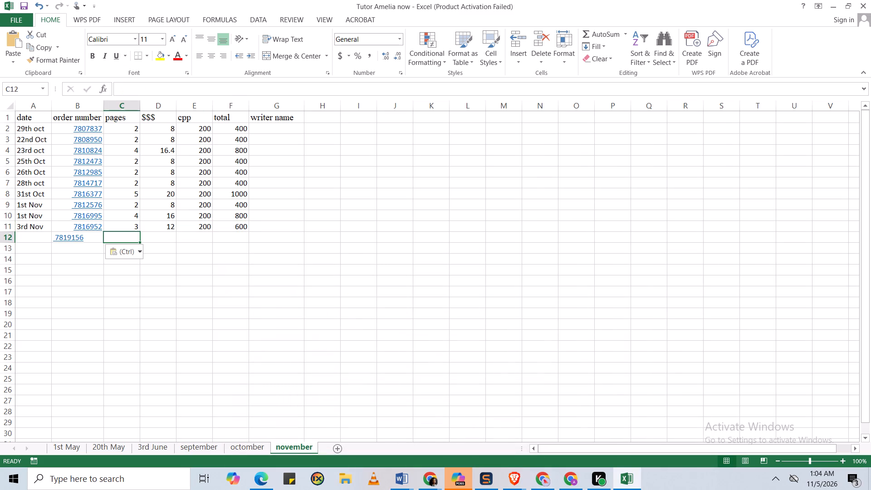
{"action": "key", "text": "5"}
{"action": "key", "text": "Right"}
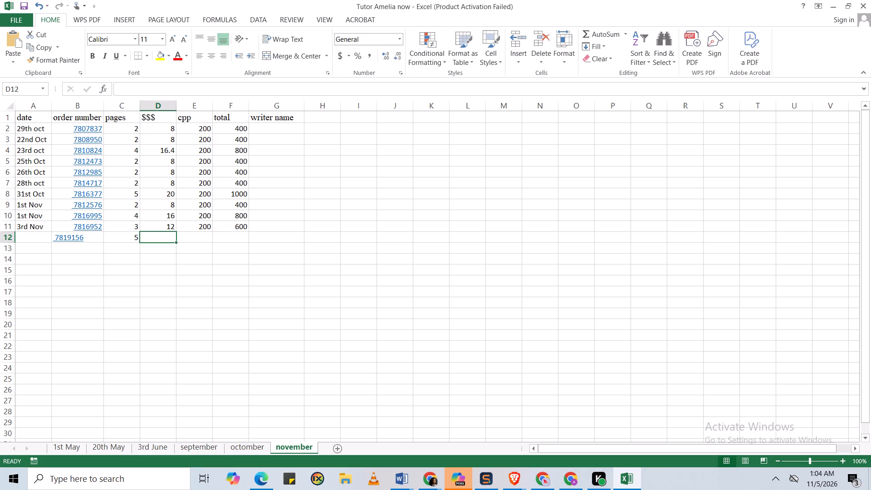
{"action": "type", "text": "20"}
{"action": "key", "text": "Right"}
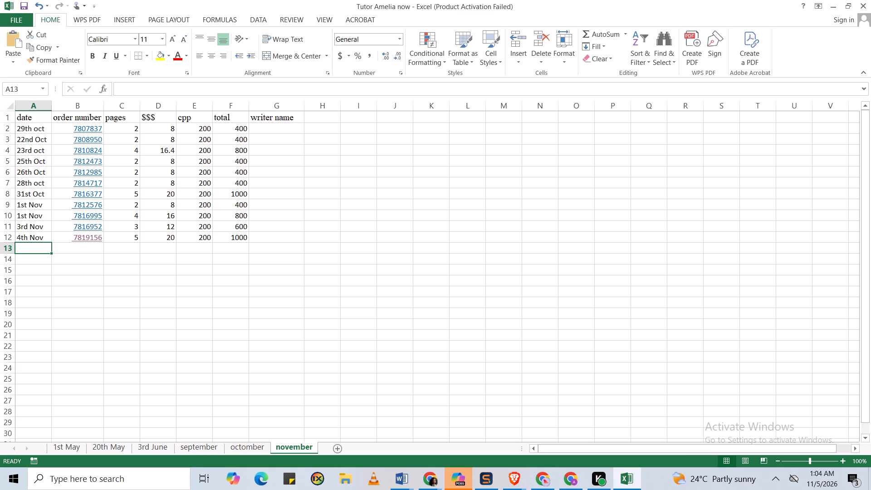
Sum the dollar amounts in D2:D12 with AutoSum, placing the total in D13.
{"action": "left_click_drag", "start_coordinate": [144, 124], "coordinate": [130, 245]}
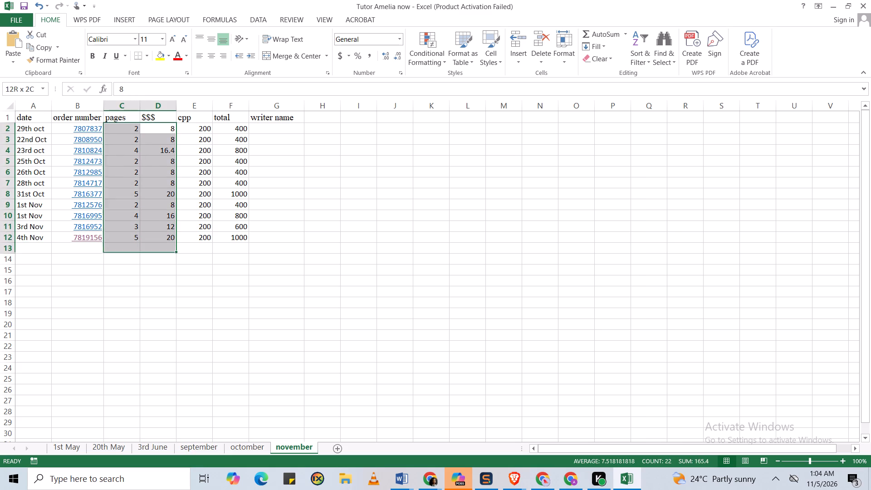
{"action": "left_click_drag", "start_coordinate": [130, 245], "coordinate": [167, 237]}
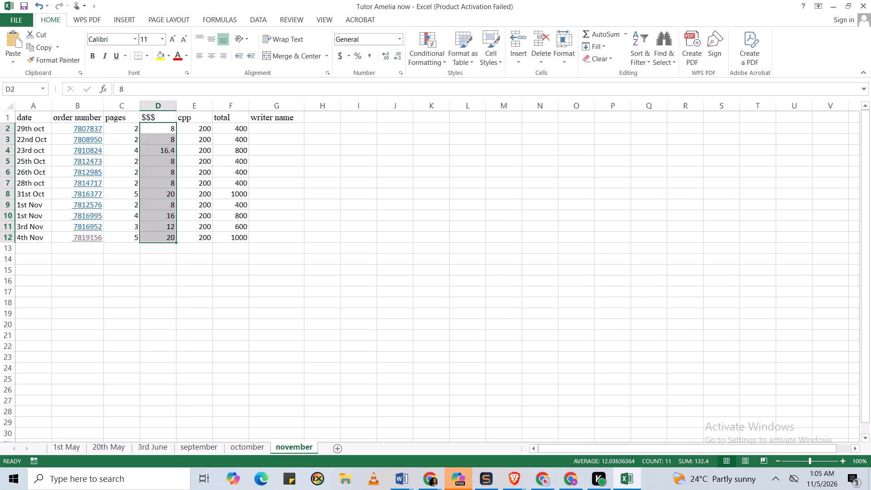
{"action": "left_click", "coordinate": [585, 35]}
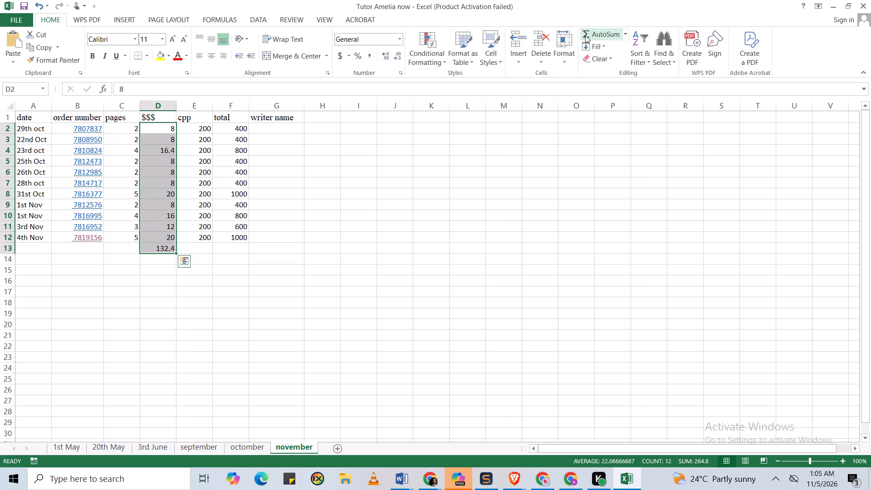
Check the column total against the account balance on the Edusson balance page in Chrome, and return to the workbook.
{"action": "left_click", "coordinate": [425, 484]}
{"action": "left_click", "coordinate": [505, 429]}
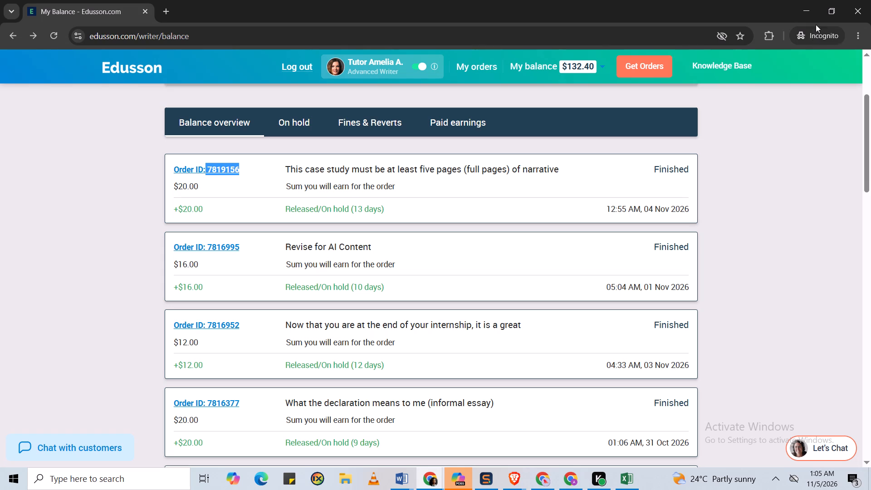
{"action": "left_click", "coordinate": [810, 6]}
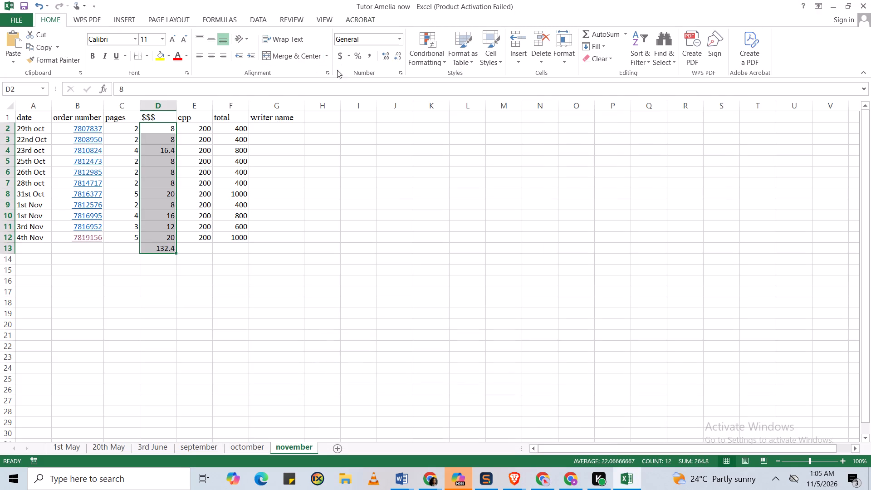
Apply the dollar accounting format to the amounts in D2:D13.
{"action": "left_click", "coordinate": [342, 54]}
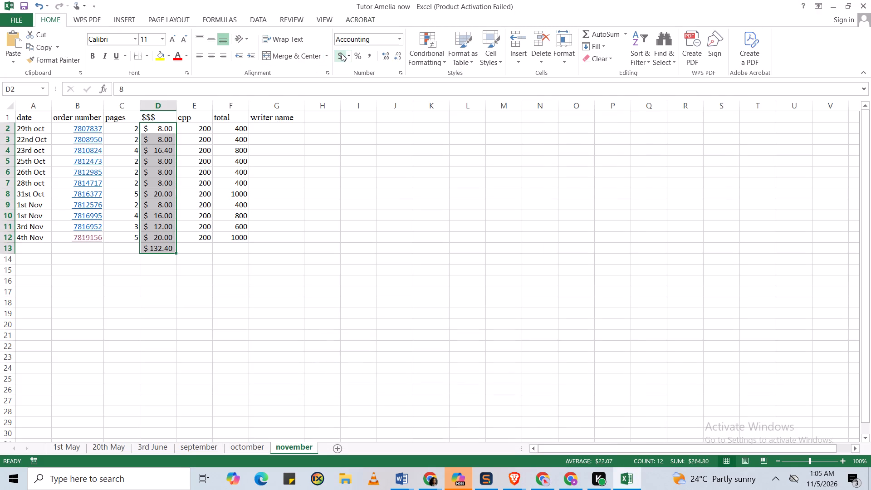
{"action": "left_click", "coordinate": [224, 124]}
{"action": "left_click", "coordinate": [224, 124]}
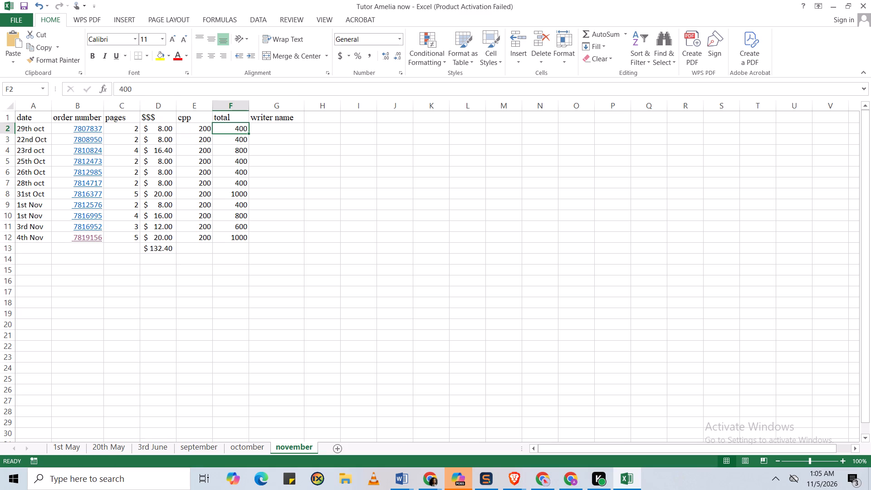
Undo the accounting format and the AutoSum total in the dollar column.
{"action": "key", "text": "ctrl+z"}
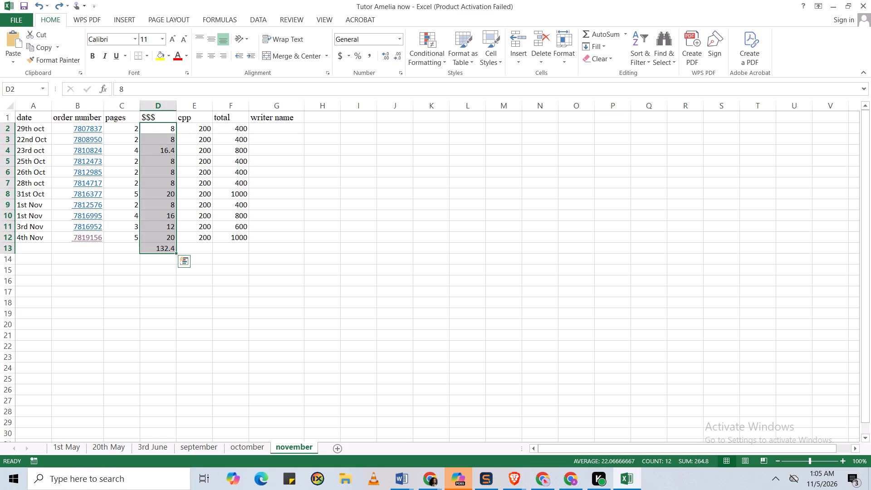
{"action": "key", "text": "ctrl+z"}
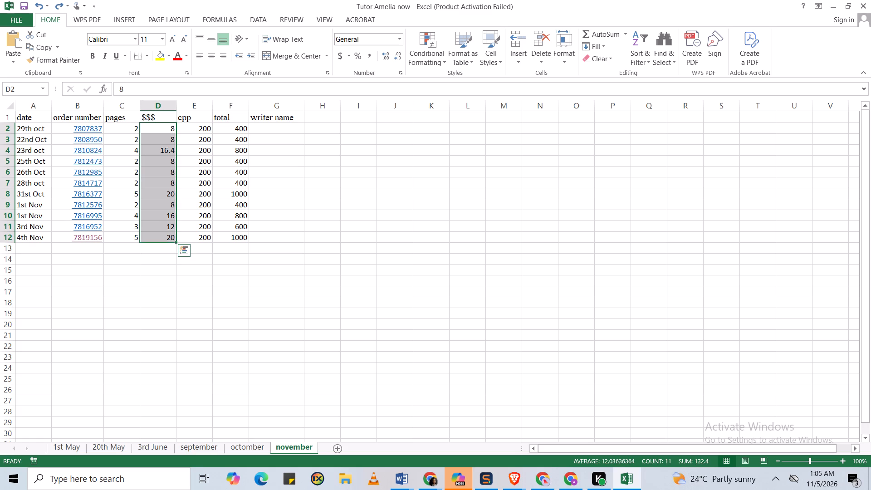
Set the whole november order table, A1:G12, to the Automatic font colour and Times New Roman.
{"action": "key", "text": "ctrl+a"}
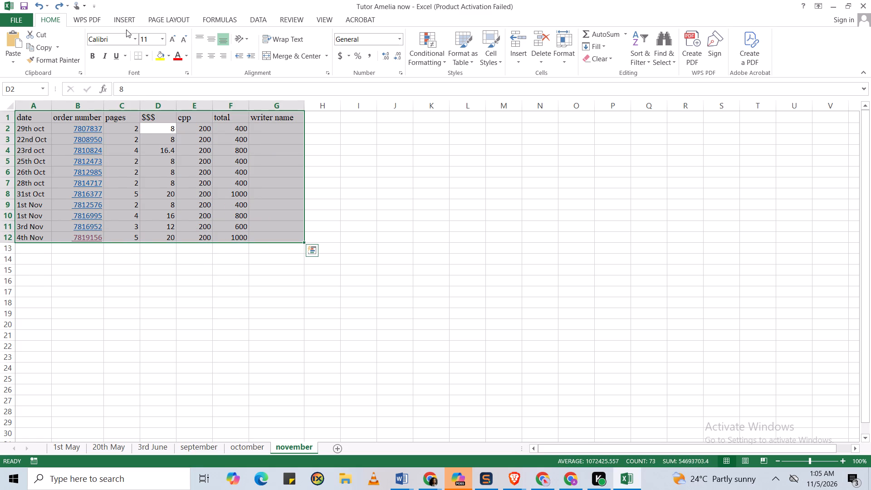
{"action": "left_click", "coordinate": [189, 59]}
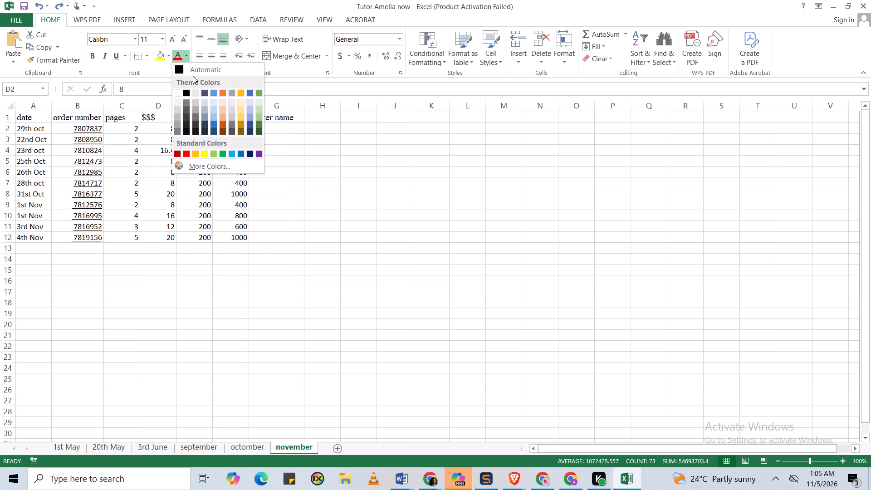
{"action": "left_click", "coordinate": [198, 73]}
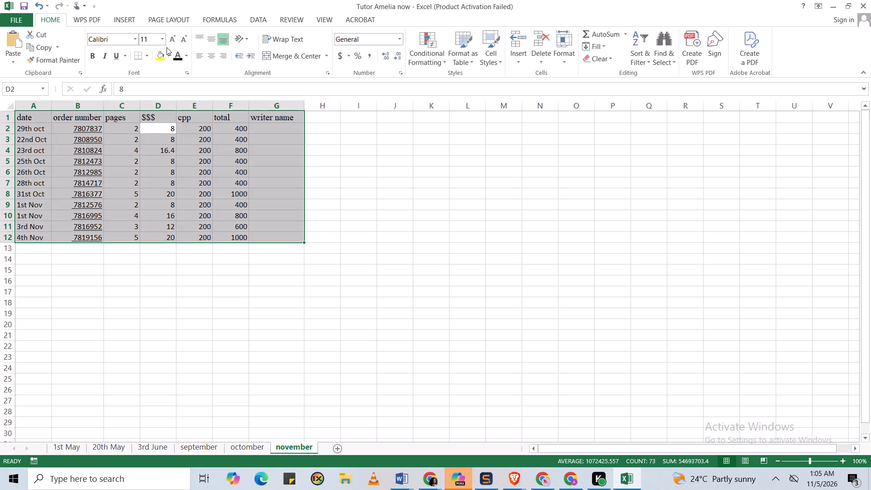
{"action": "left_click", "coordinate": [134, 39]}
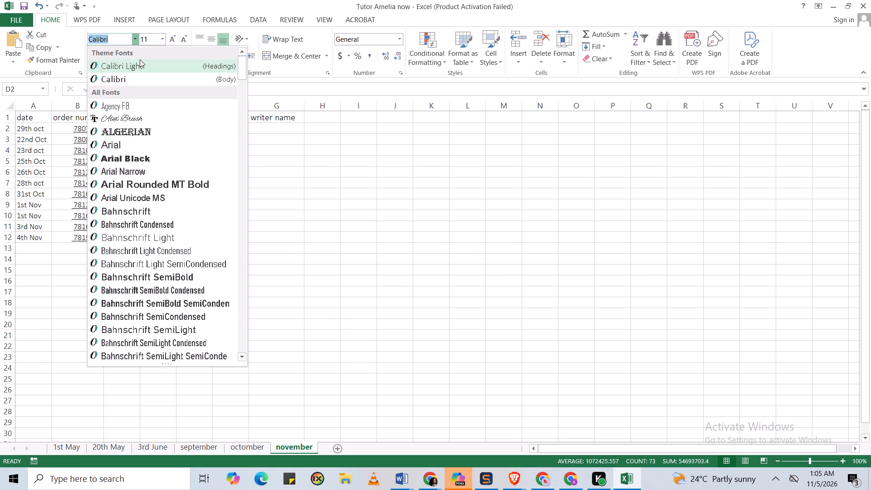
{"action": "key", "text": "t"}
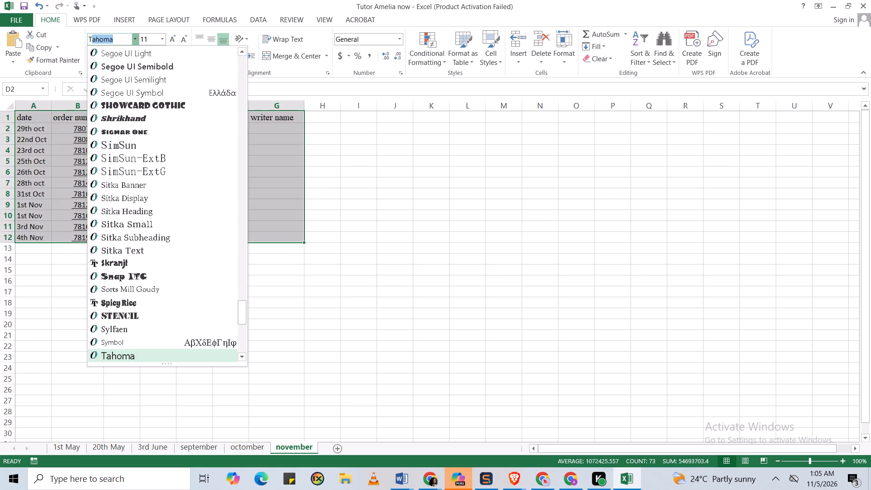
{"action": "type", "text": "im"}
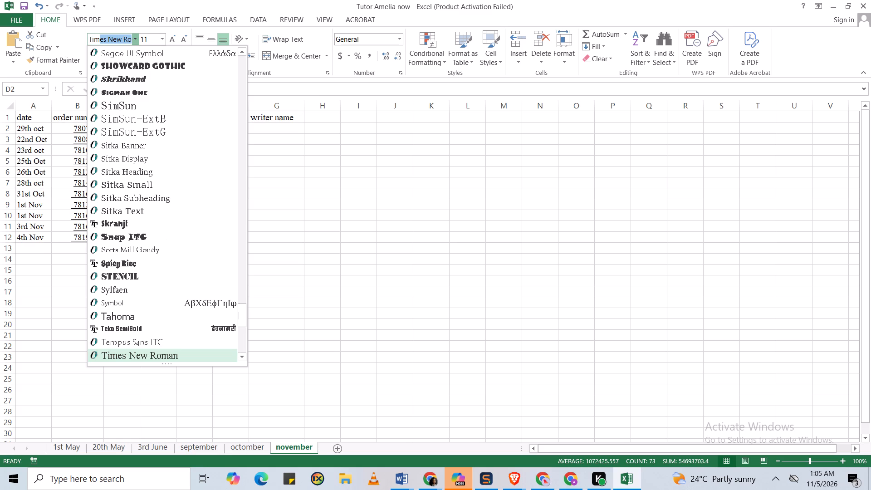
{"action": "key", "text": "Return"}
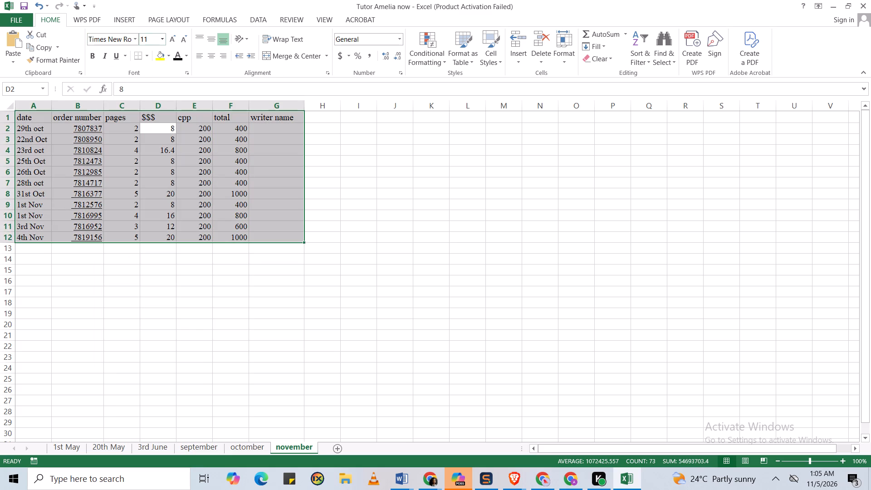
Set the font size of the november order table, A1:G12, to 10.
{"action": "left_click", "coordinate": [161, 40]}
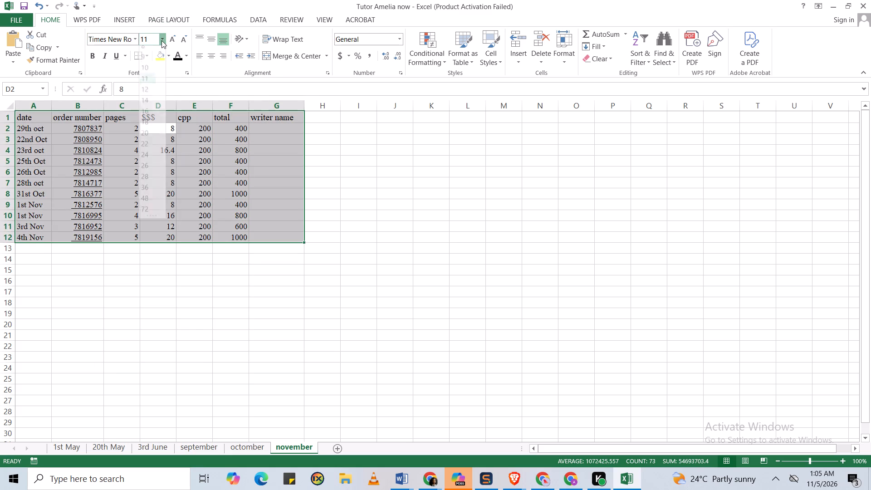
{"action": "left_click", "coordinate": [147, 101]}
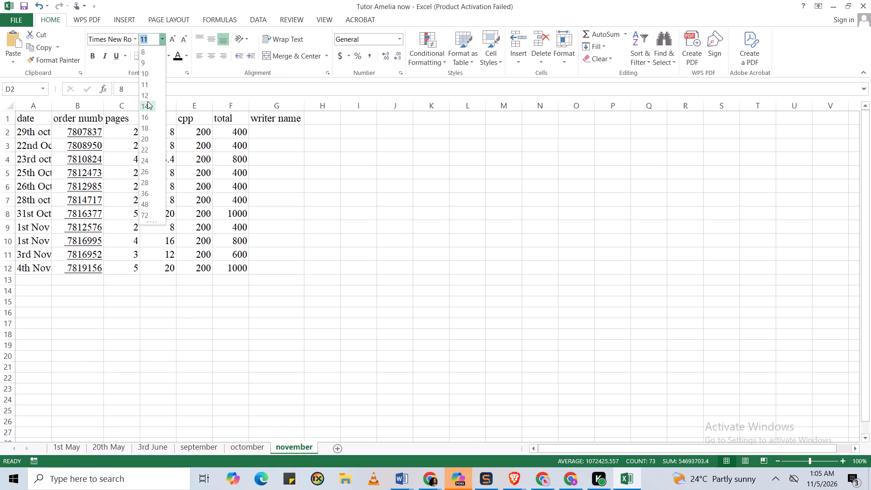
{"action": "left_click", "coordinate": [172, 44]}
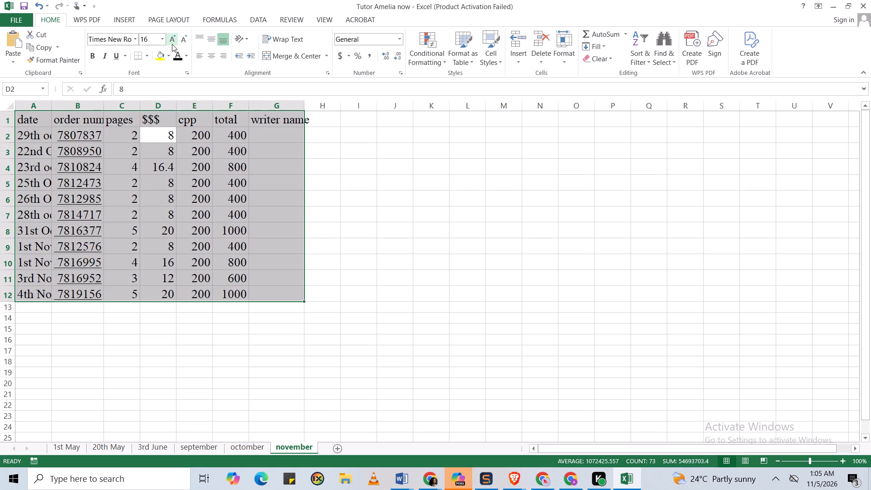
{"action": "left_click", "coordinate": [179, 39]}
{"action": "left_click", "coordinate": [179, 39]}
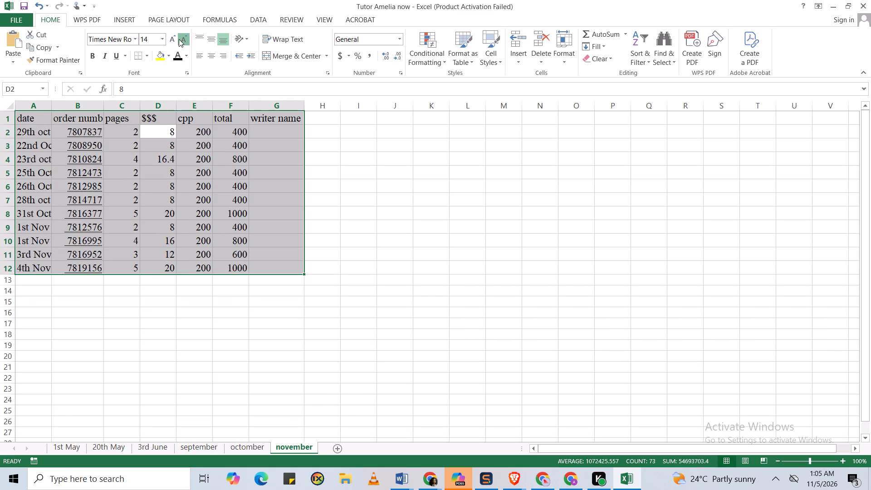
{"action": "left_click", "coordinate": [179, 39]}
{"action": "left_click", "coordinate": [179, 39]}
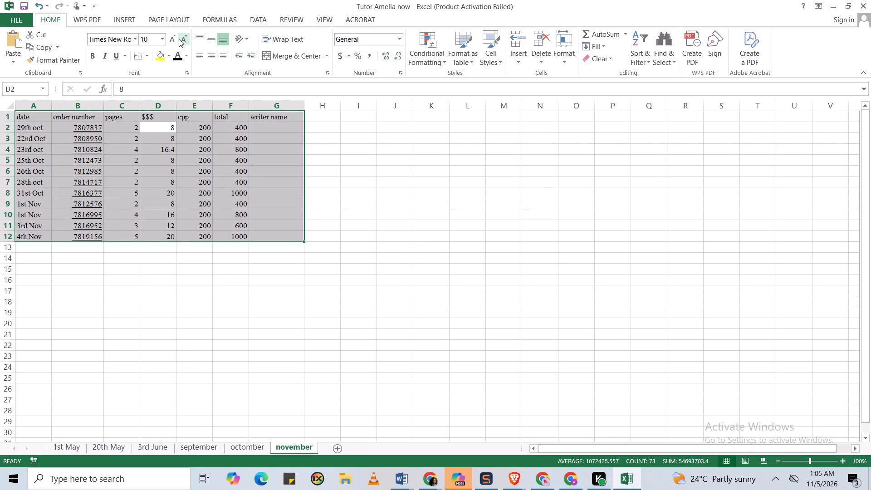
{"action": "left_click", "coordinate": [377, 288]}
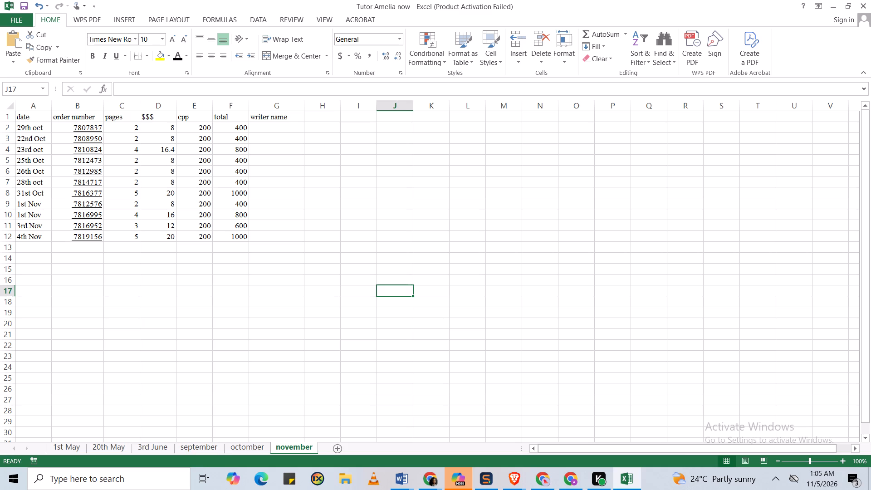
Set the font size of the first order block on the octomber sheet, A1:G13, to 9.
{"action": "left_click", "coordinate": [245, 448]}
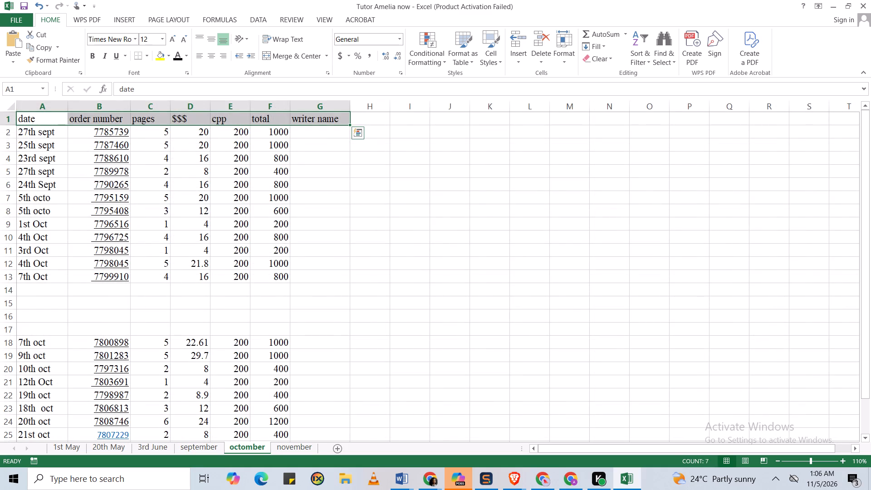
{"action": "key", "text": "ctrl+a"}
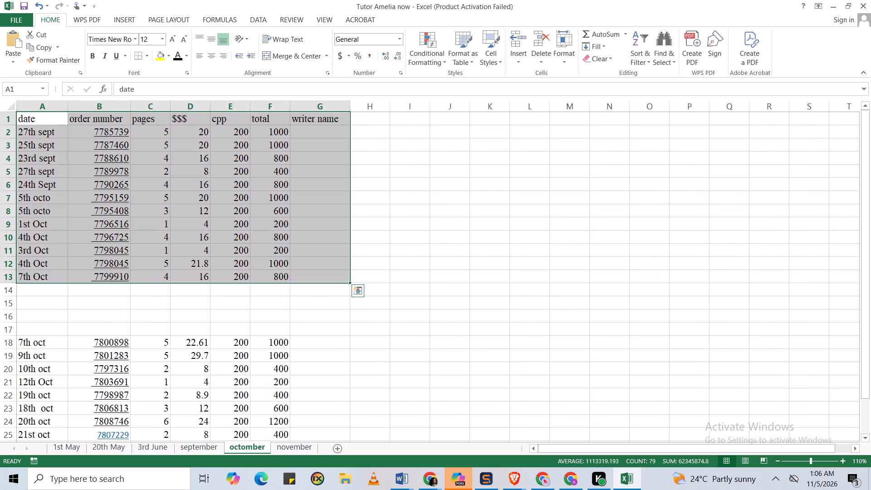
{"action": "left_click", "coordinate": [189, 39]}
{"action": "left_click", "coordinate": [189, 39]}
{"action": "left_click", "coordinate": [189, 39]}
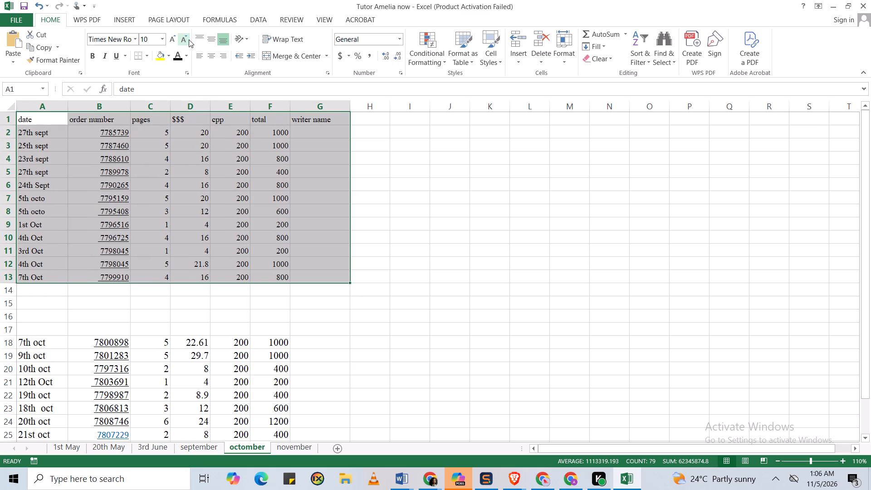
{"action": "left_click", "coordinate": [163, 40]}
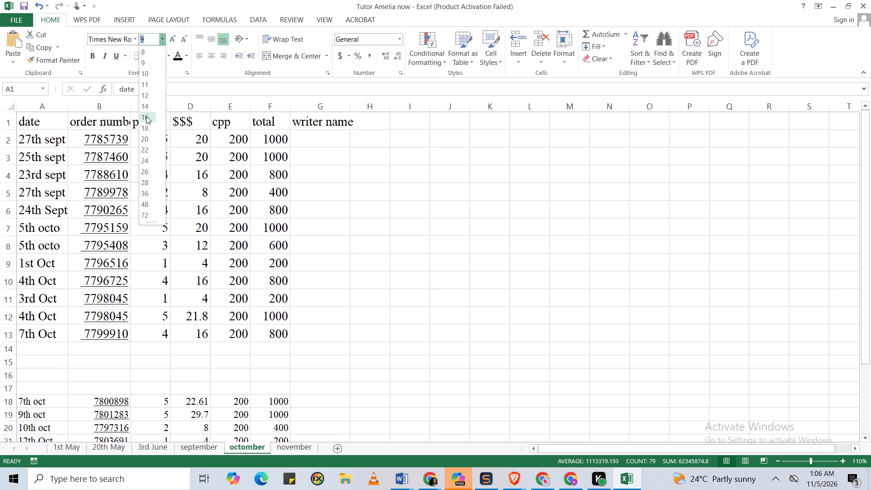
{"action": "left_click", "coordinate": [146, 116]}
{"action": "triple_click", "coordinate": [182, 34]}
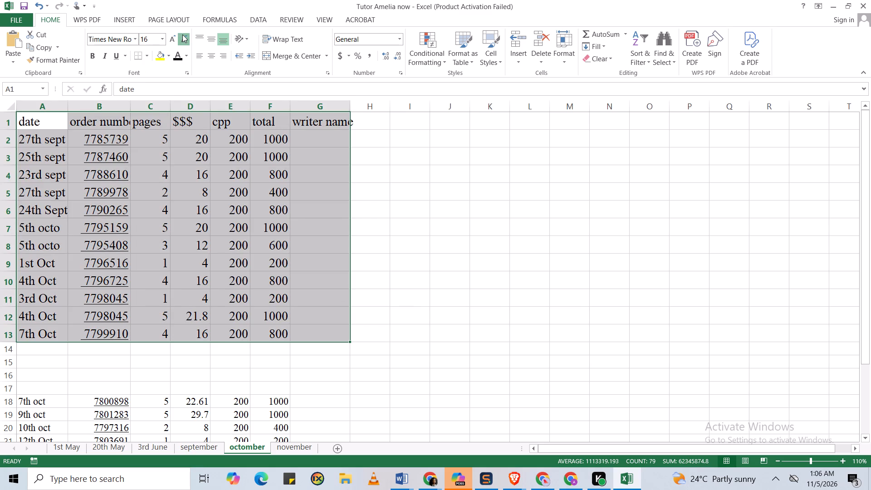
{"action": "left_click", "coordinate": [182, 34]}
{"action": "left_click", "coordinate": [182, 34]}
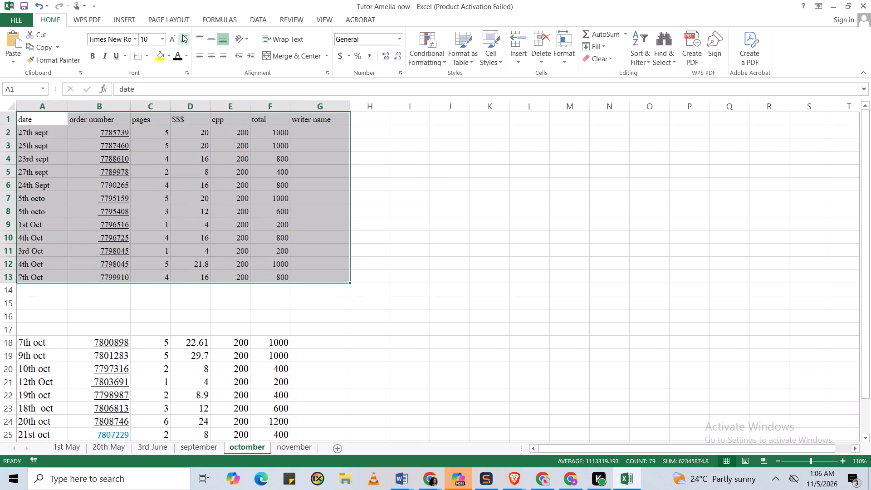
{"action": "left_click", "coordinate": [134, 332]}
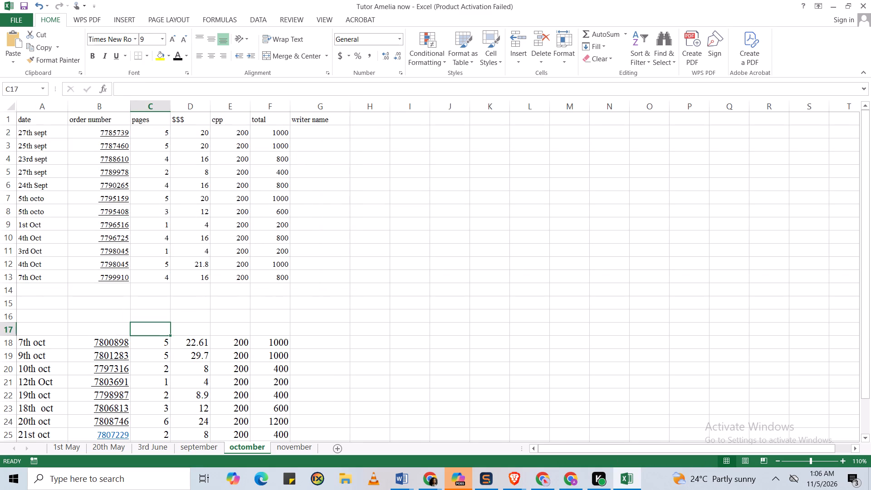
Shrink the font size of the second order block on the octomber sheet, A17:G29, by several sizes.
{"action": "left_click_drag", "start_coordinate": [48, 335], "coordinate": [337, 423]}
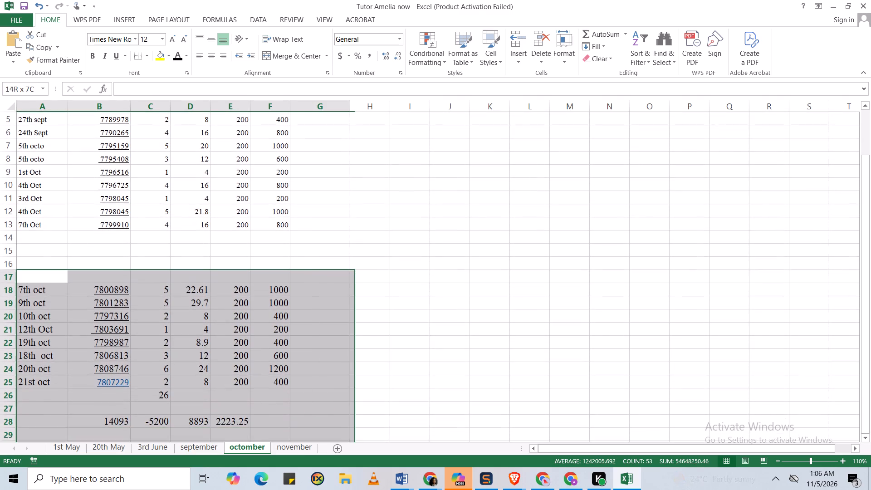
{"action": "left_click_drag", "start_coordinate": [337, 423], "coordinate": [301, 340]}
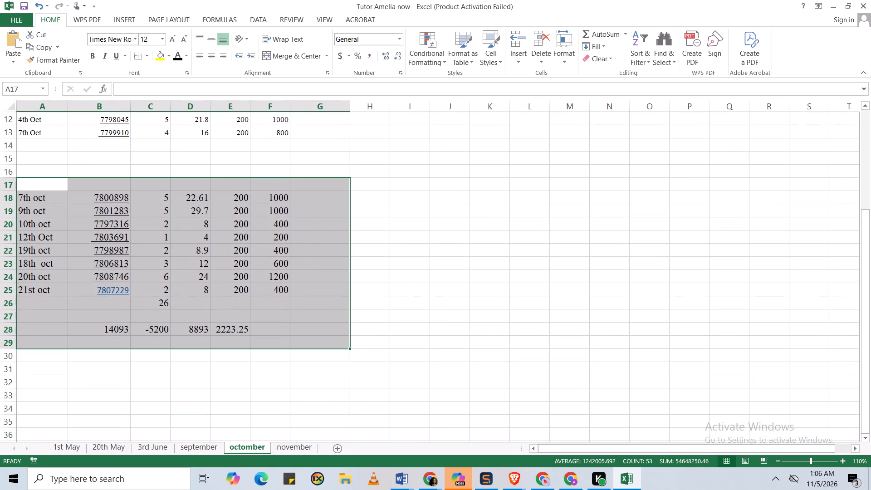
{"action": "left_click", "coordinate": [162, 36]}
{"action": "left_click", "coordinate": [142, 103]}
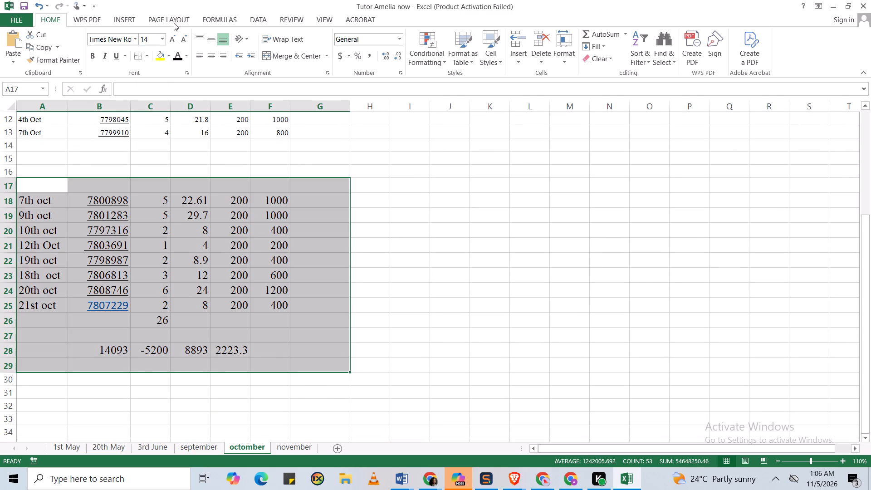
{"action": "triple_click", "coordinate": [186, 37]}
{"action": "double_click", "coordinate": [186, 37]}
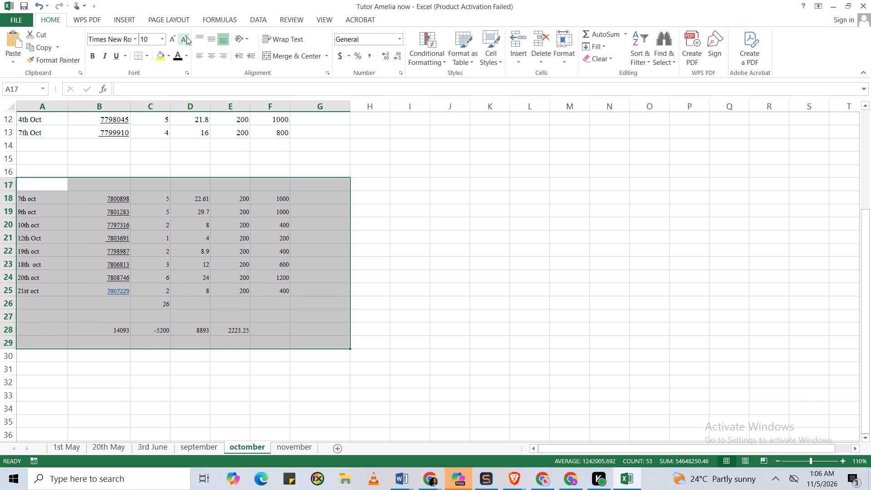
Set the font size of the second order block on the octomber sheet, A17:G29, to 9.
{"action": "left_click", "coordinate": [171, 38]}
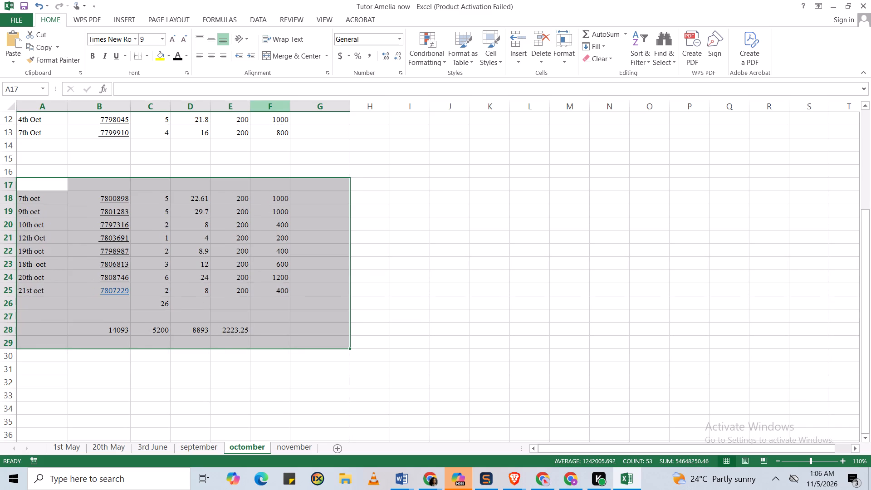
{"action": "left_click", "coordinate": [347, 218]}
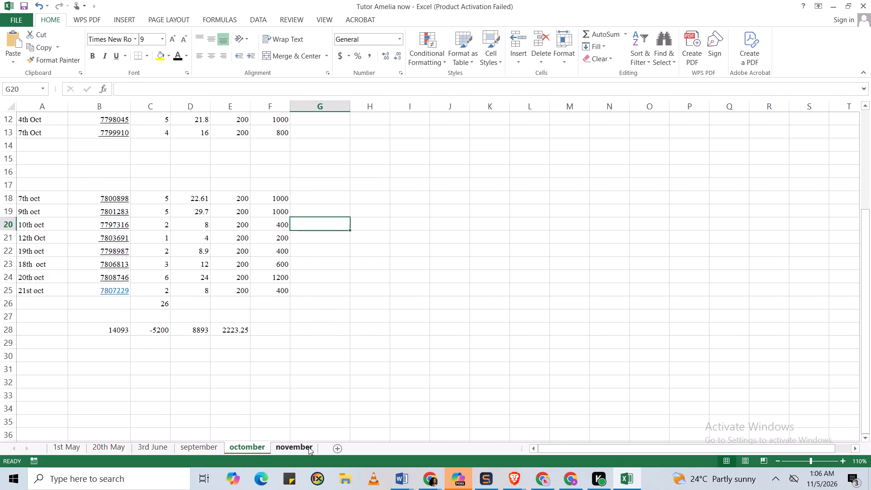
Set the font size of the whole november order table, A1:G12, to 9.
{"action": "left_click", "coordinate": [308, 447]}
{"action": "left_click", "coordinate": [247, 235]}
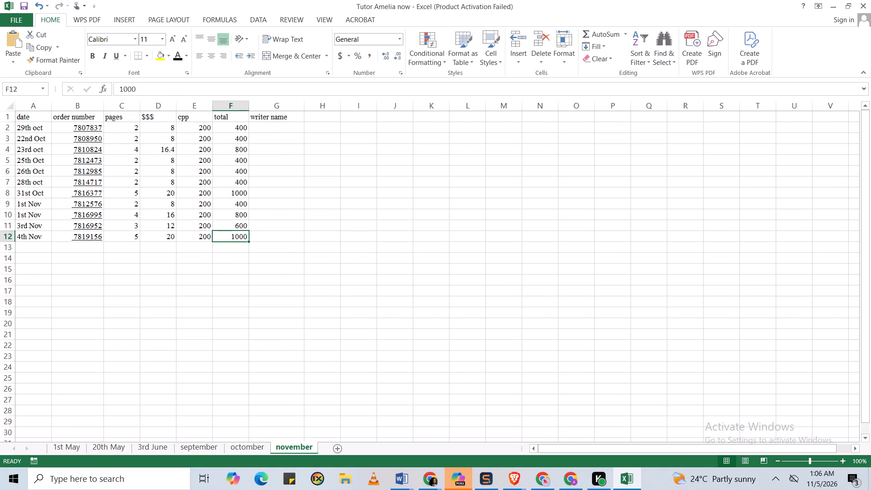
{"action": "key", "text": "ctrl+a"}
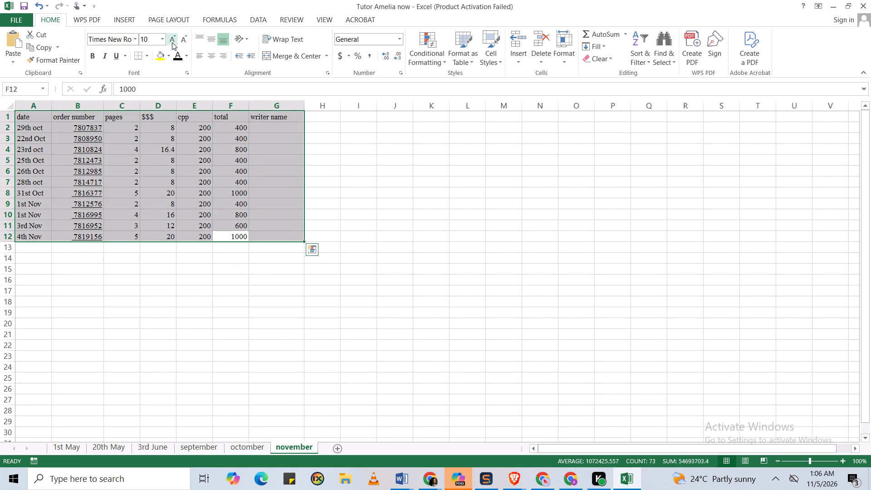
{"action": "left_click", "coordinate": [184, 42]}
{"action": "left_click", "coordinate": [374, 238]}
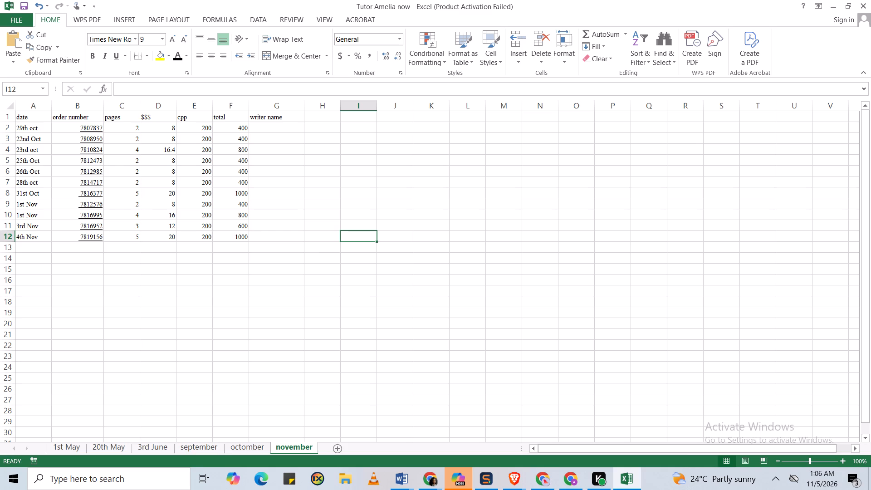
{"action": "left_click", "coordinate": [236, 185]}
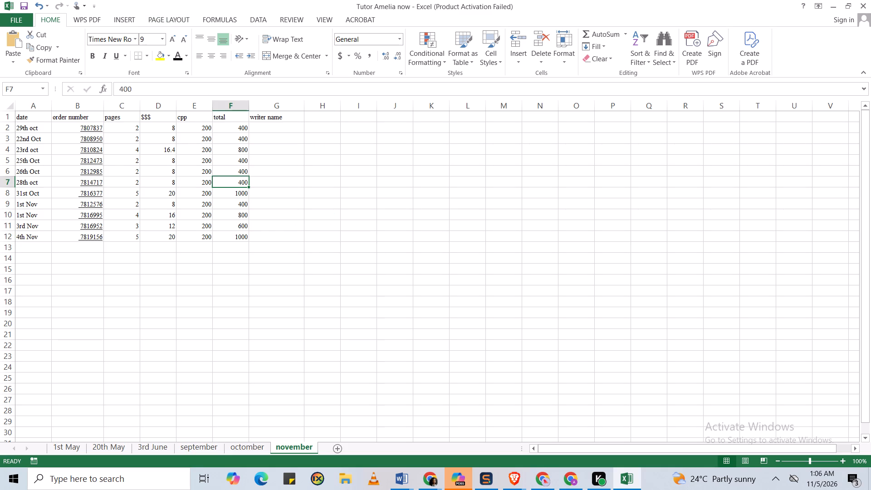
{"action": "left_click", "coordinate": [308, 213]}
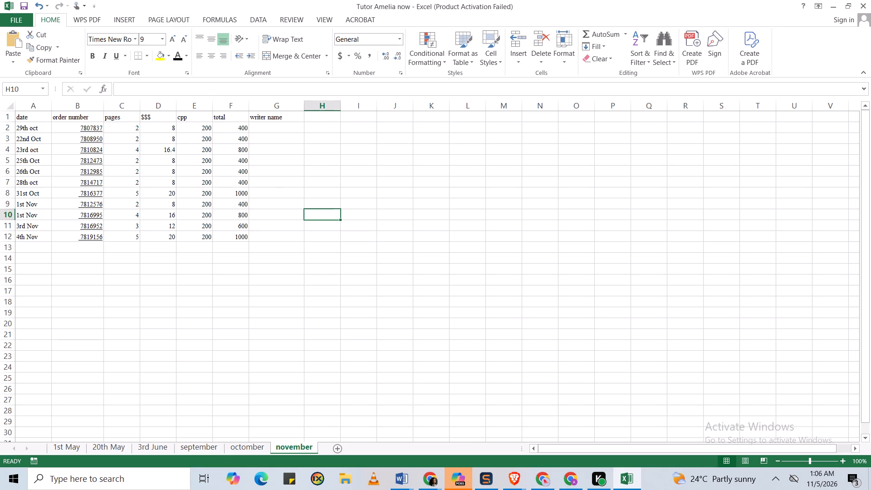
Switch to the incognito Edusson window in Chrome and view the page of available orders.
{"action": "left_click", "coordinate": [423, 488]}
{"action": "left_click", "coordinate": [480, 418]}
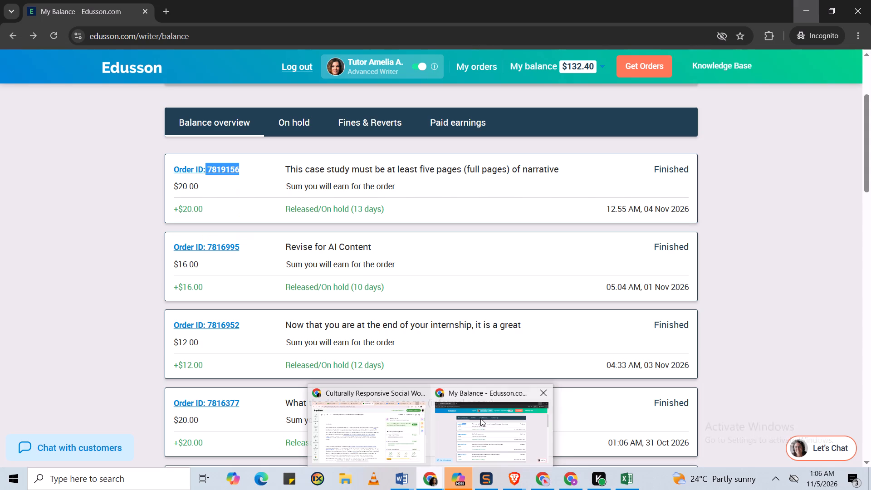
{"action": "double_click", "coordinate": [645, 69]}
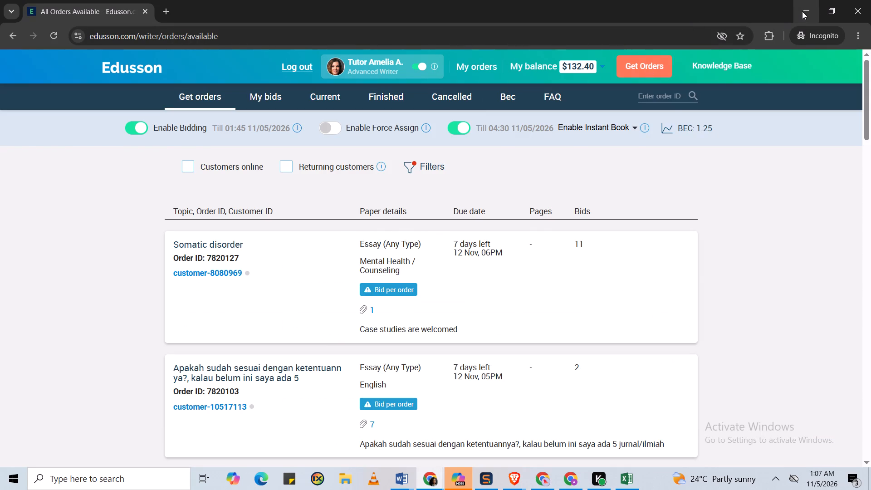
{"action": "left_click", "coordinate": [802, 11]}
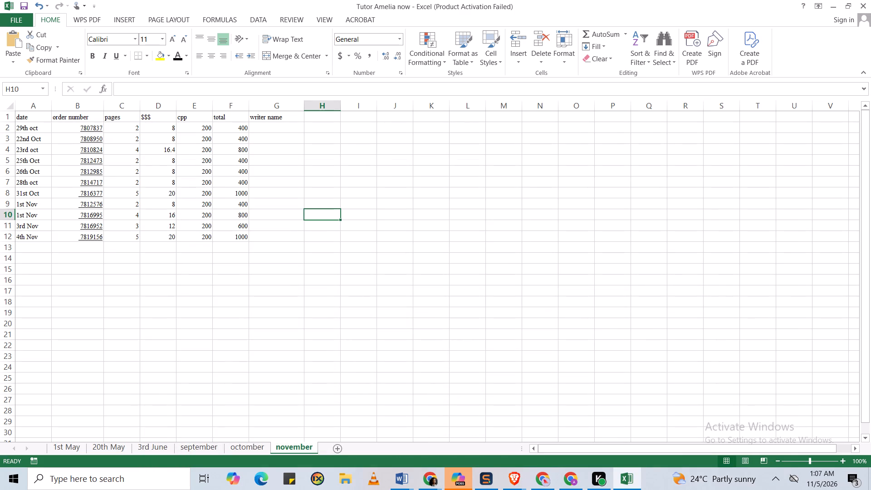
Close the "Tutor Amelia now" workbook, saving the changes.
{"action": "left_click", "coordinate": [865, 9]}
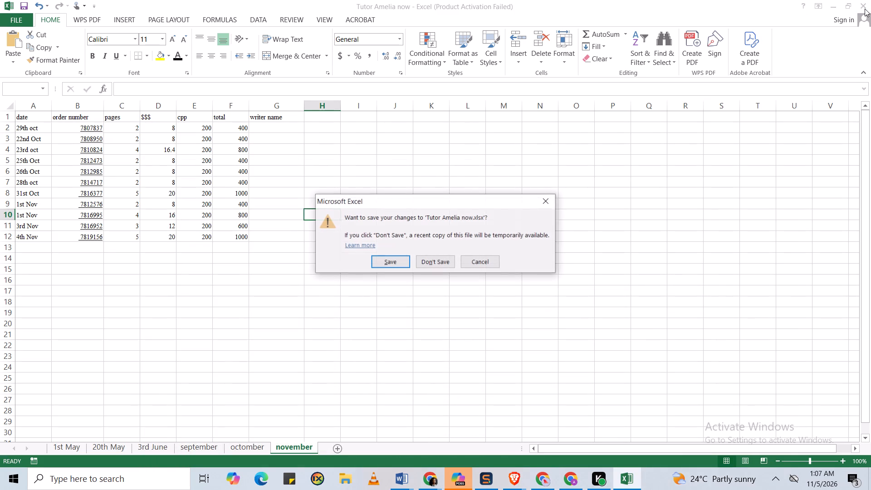
{"action": "left_click", "coordinate": [399, 266]}
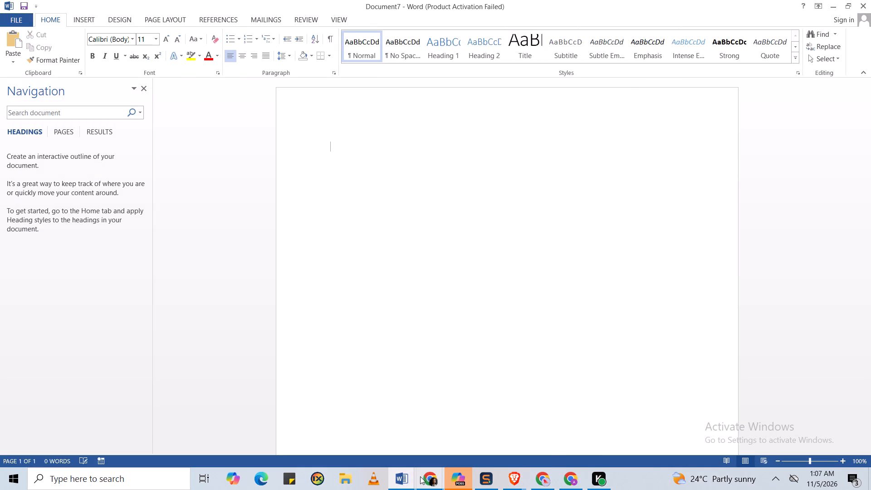
{"action": "left_click", "coordinate": [408, 426]}
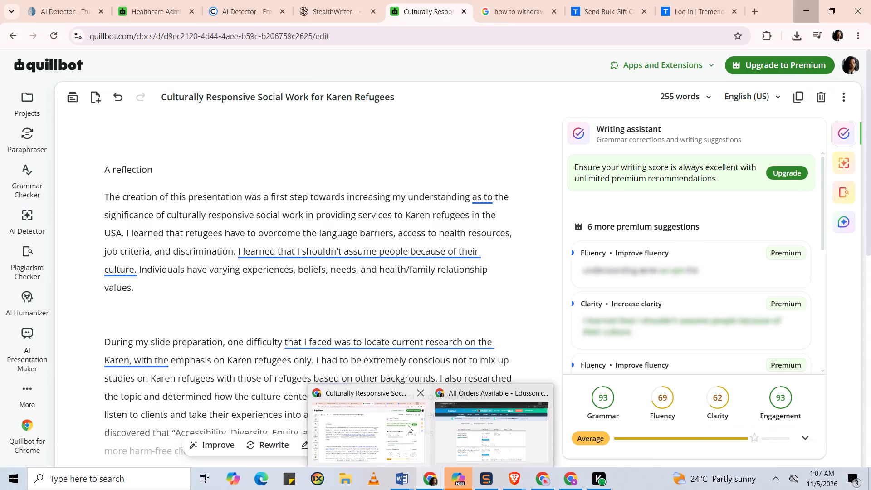